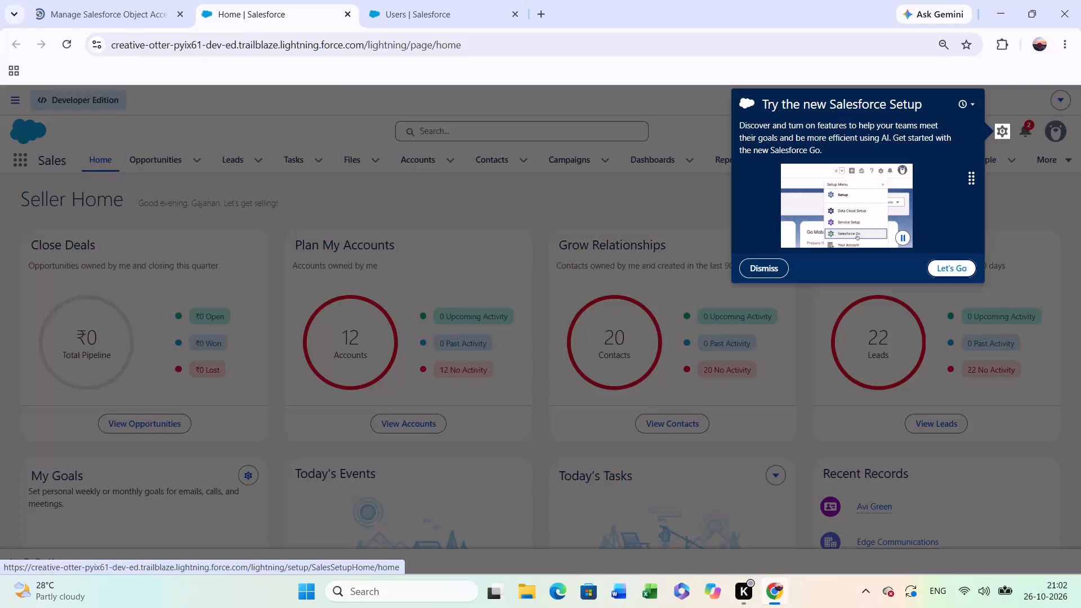
Dismiss the new Salesforce Setup prompt and open the Setup area from the Sales home page.
left_click(772, 271)
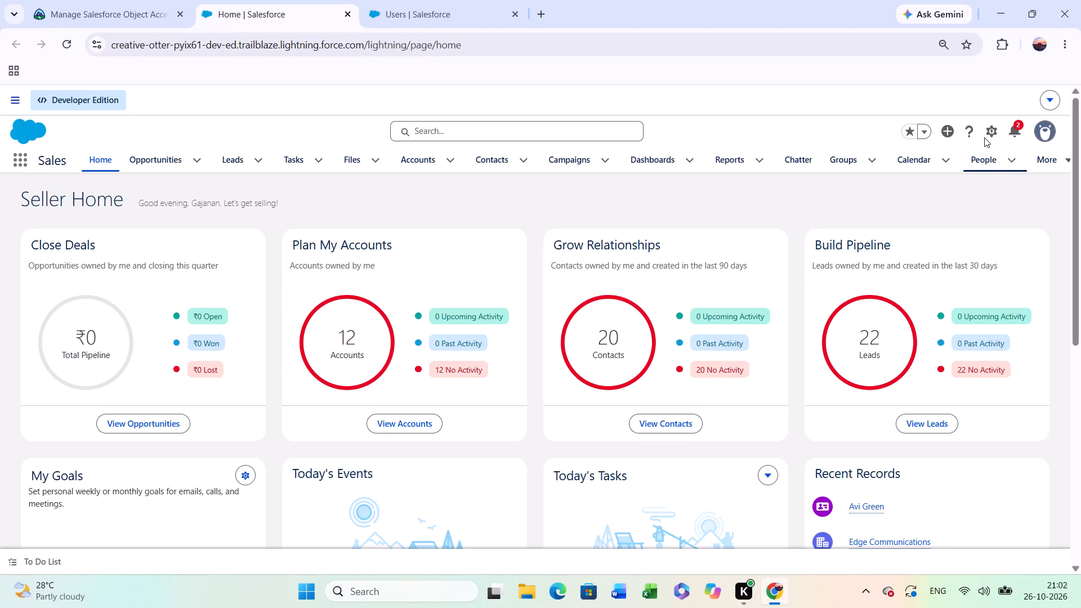
left_click(990, 137)
left_click(961, 189)
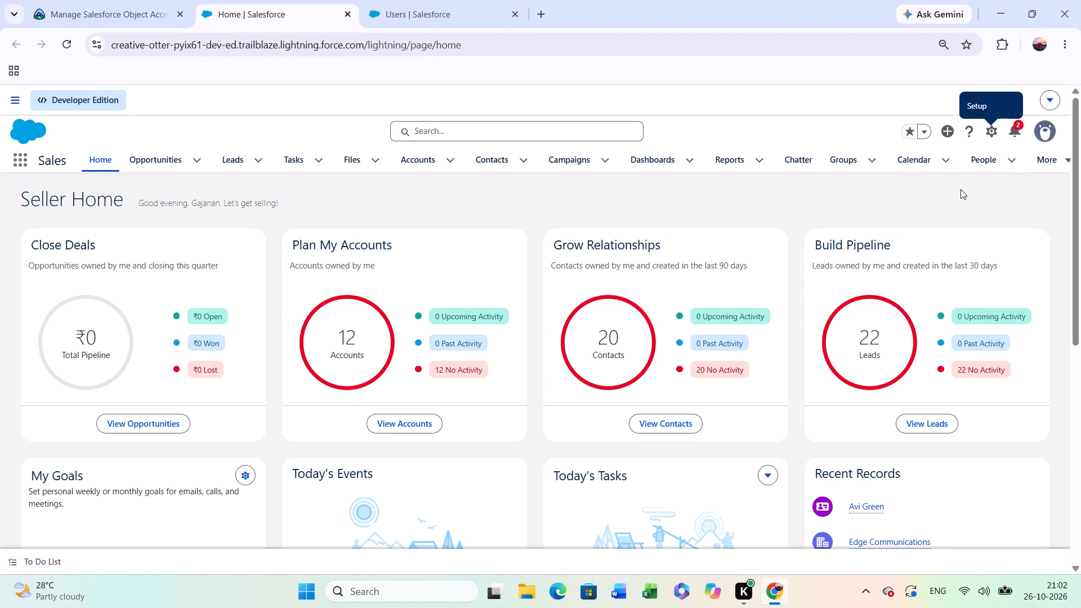
left_click(993, 131)
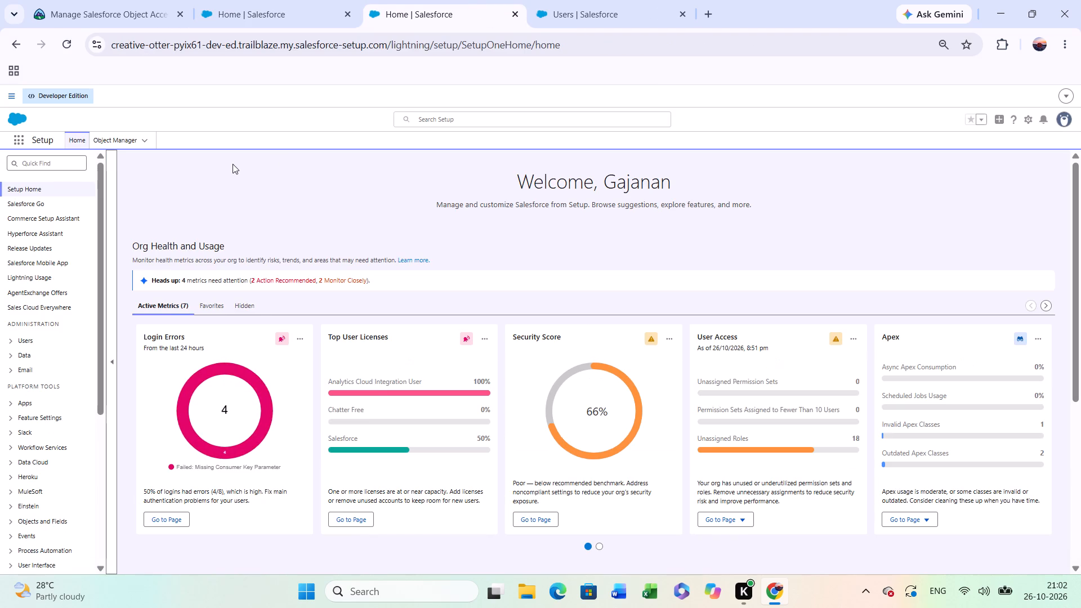
Find the Permission Sets page in Setup by searching for "perm" and open it.
type("per")
left_click(62, 167)
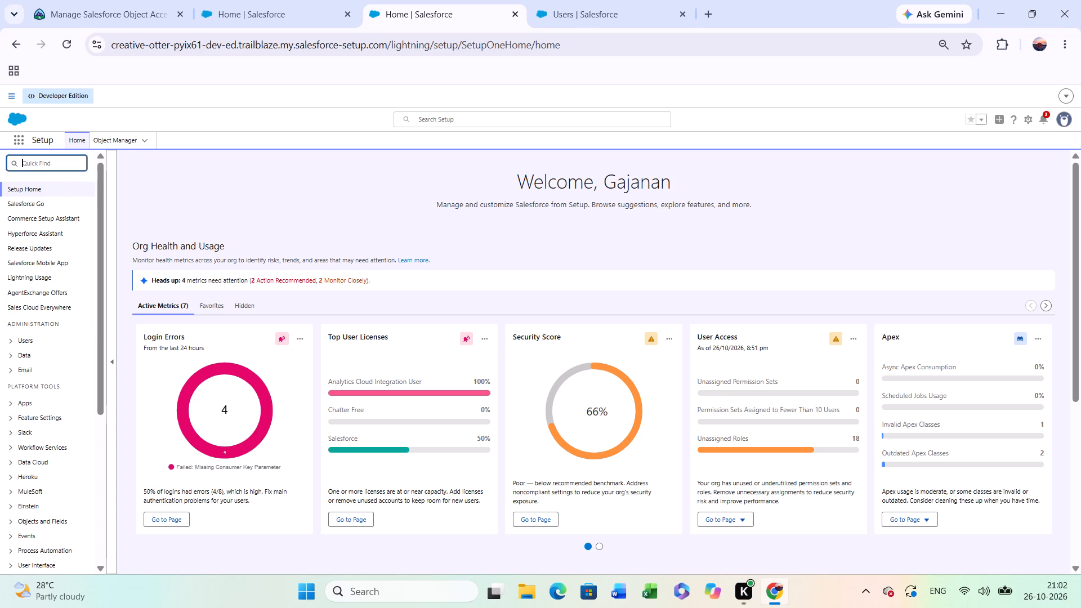
key("p")
type("er")
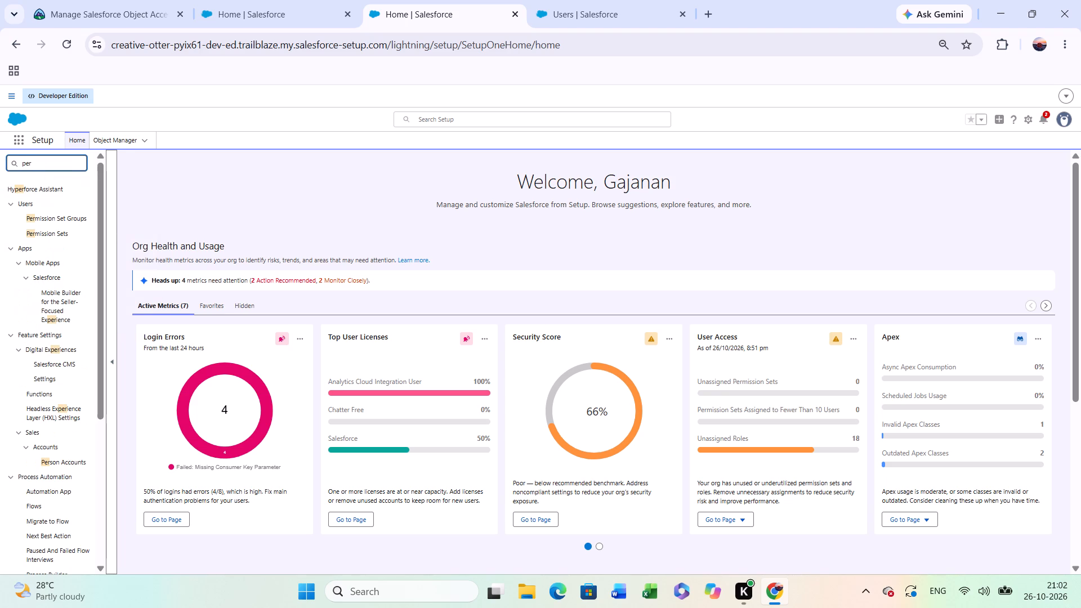
key("m")
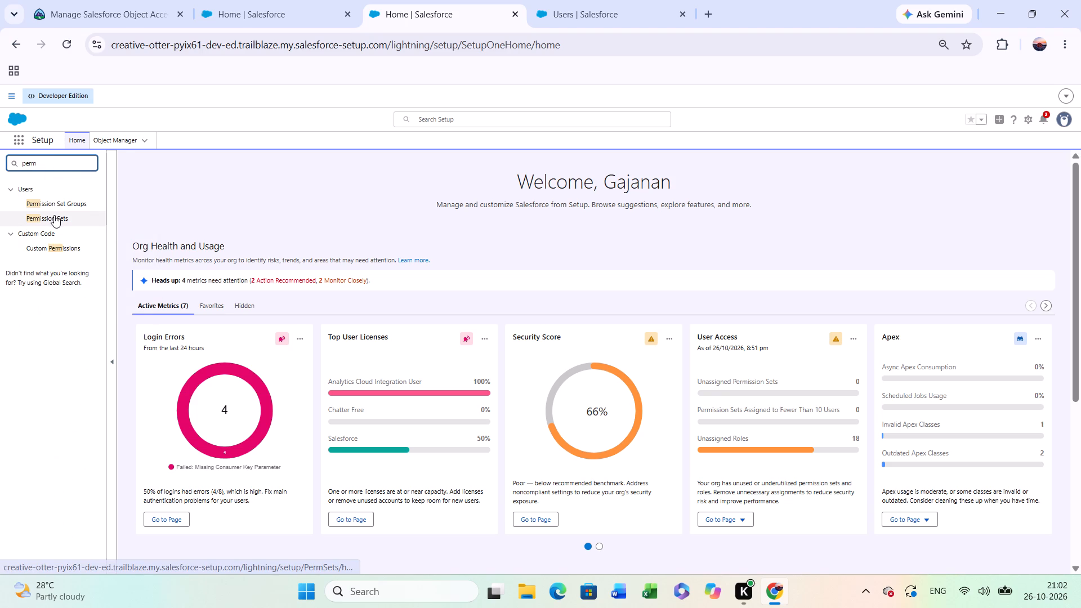
left_click(54, 215)
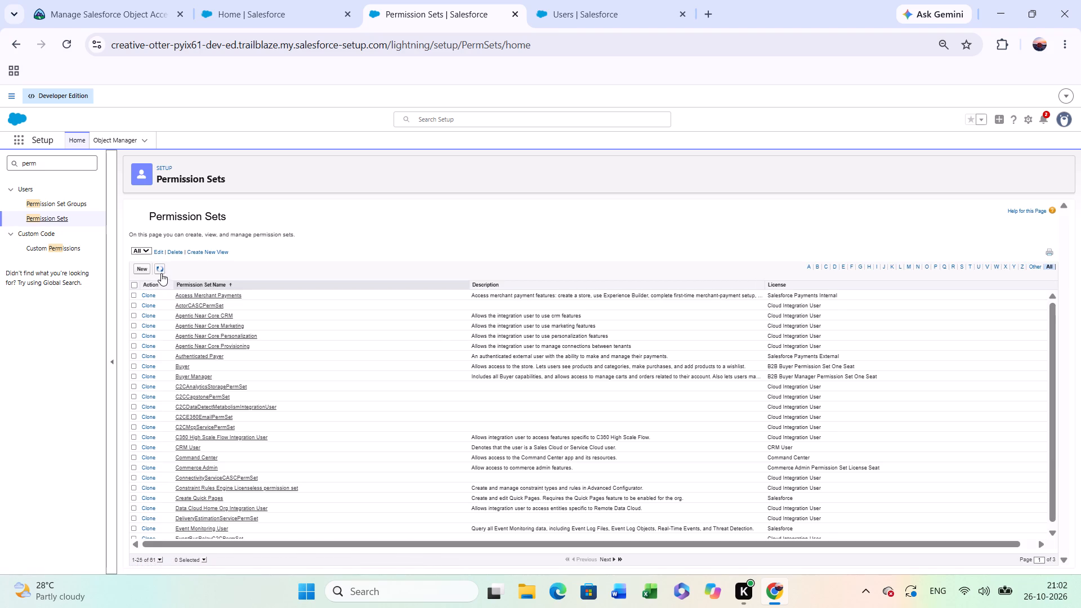
Create and save a permission set with the label Manage Positions, copied from the Trailhead challenge, and API name Manage_Positions.
left_click(144, 270)
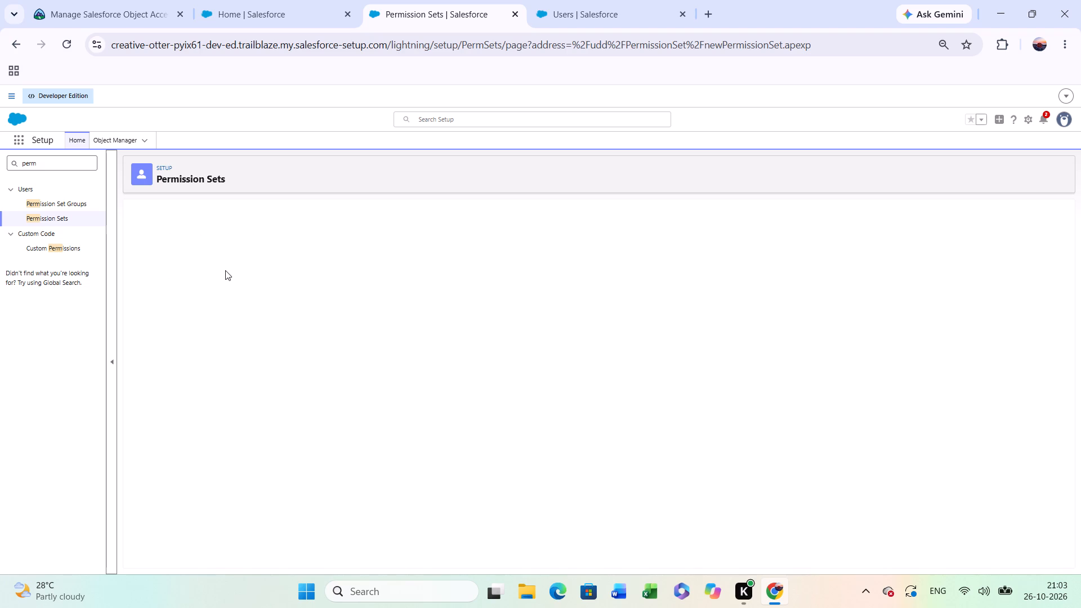
left_click(133, 9)
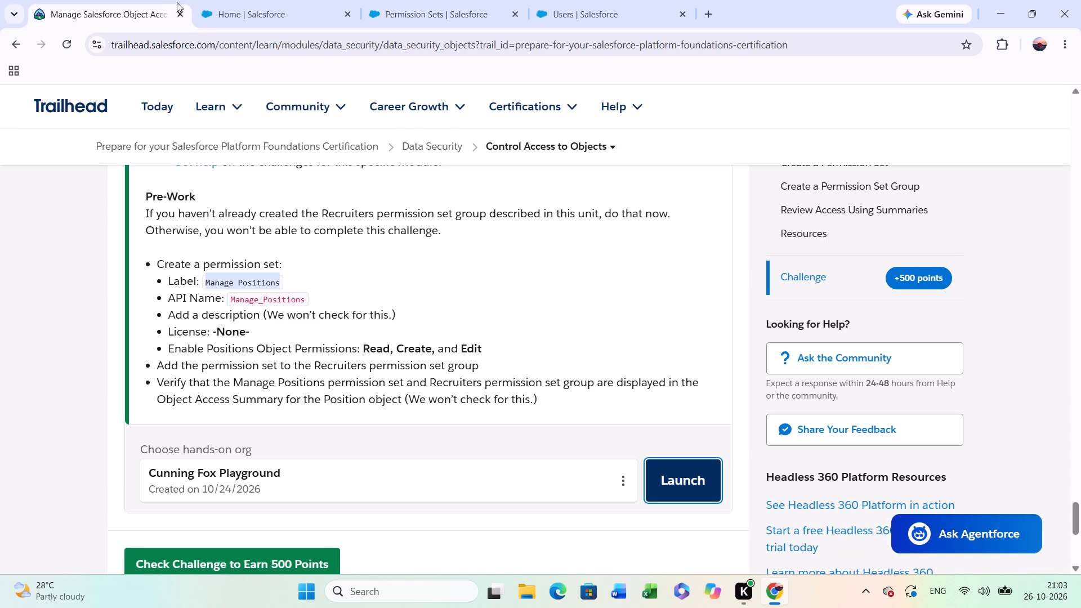
left_click(230, 1)
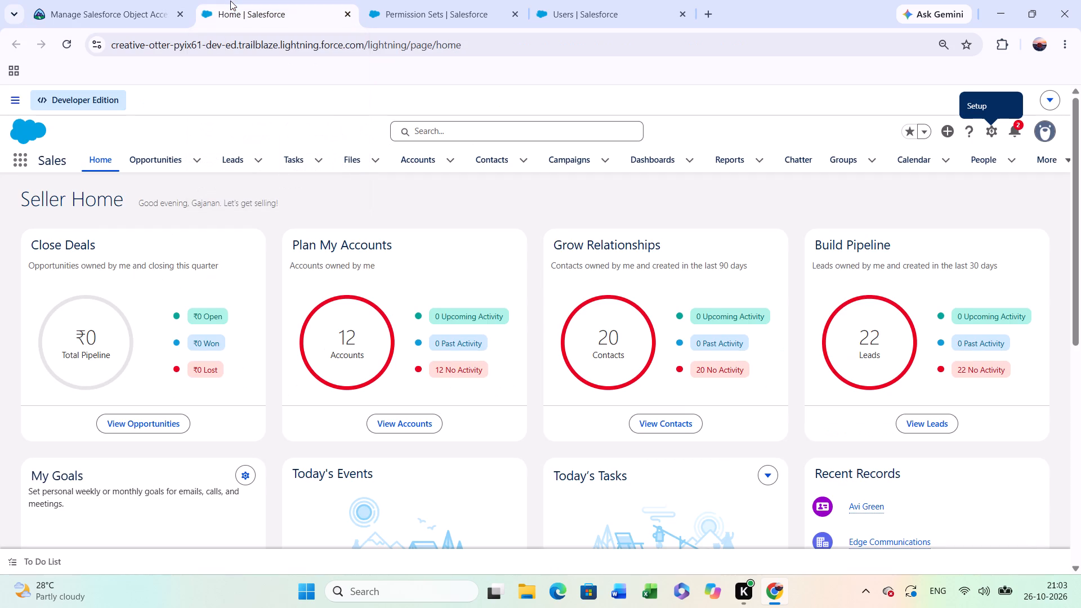
left_click(373, 1)
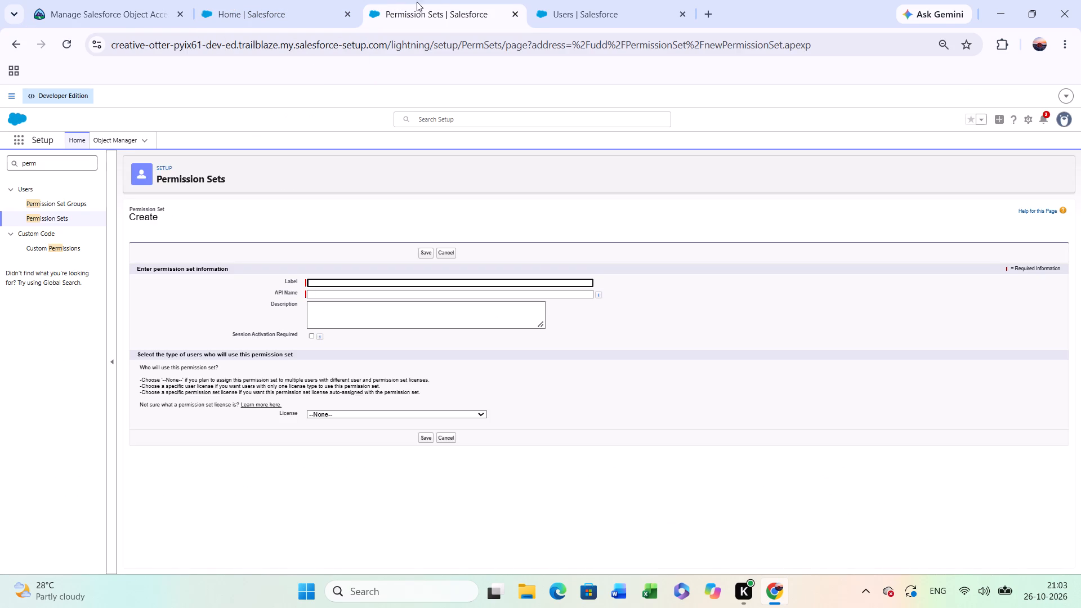
key("ctrl+v")
left_click(379, 296)
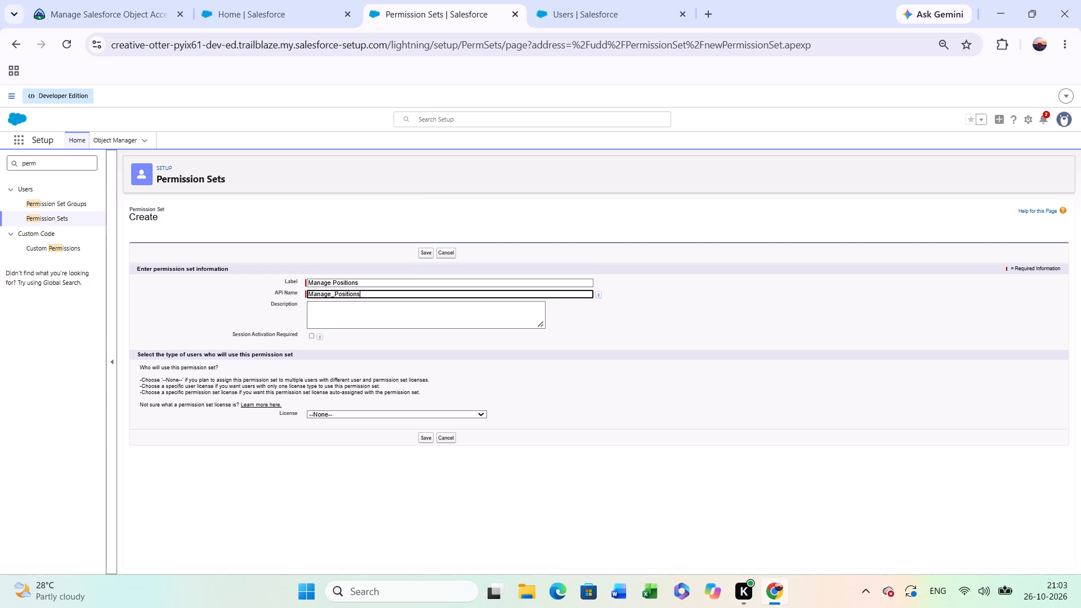
left_click(425, 434)
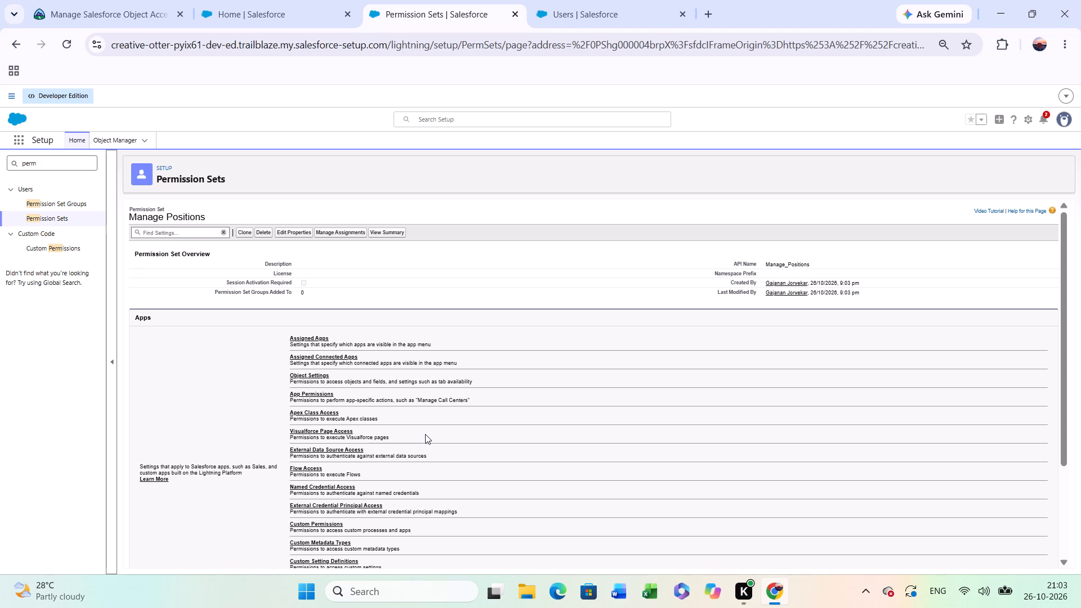
Open the Object Settings of the Manage Positions permission set.
left_click(315, 374)
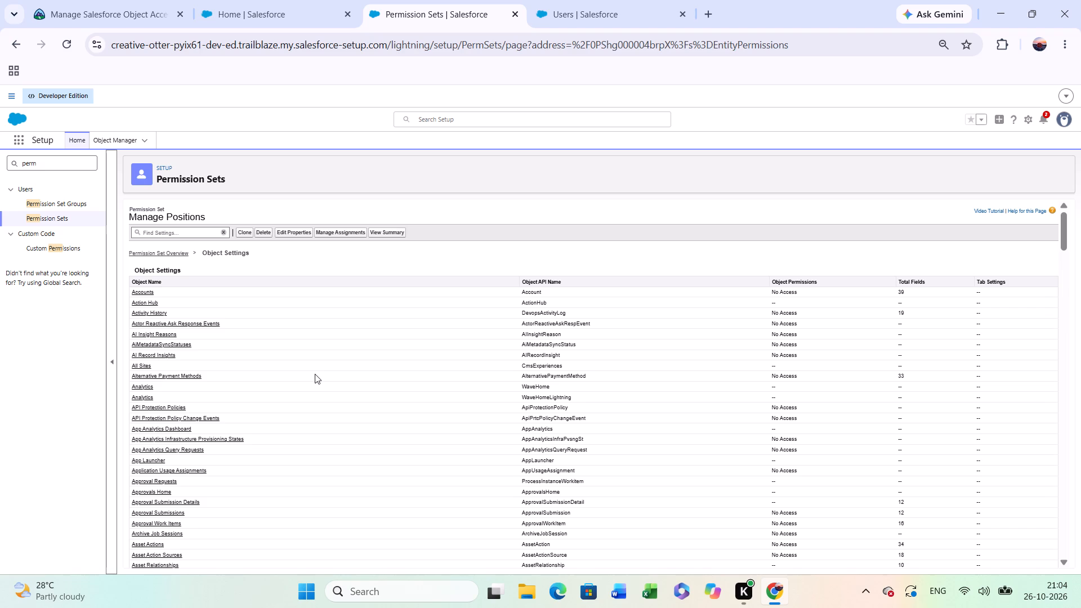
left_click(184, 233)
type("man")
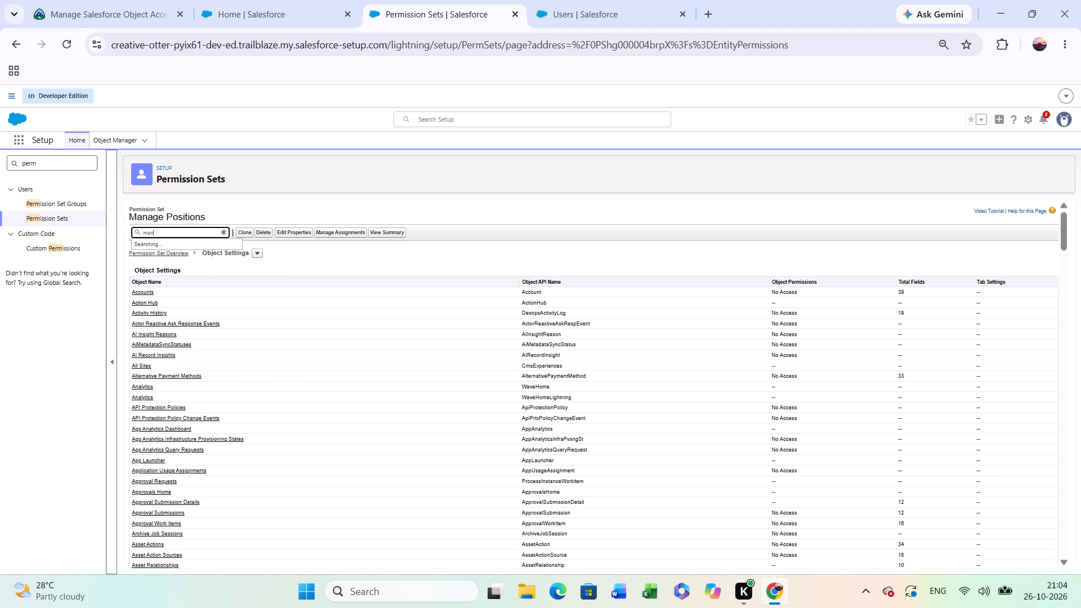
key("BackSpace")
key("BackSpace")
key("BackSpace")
Look through the Object Settings list of the Manage Positions permission set for the Positions object.
scroll(225, 435, "down", 2)
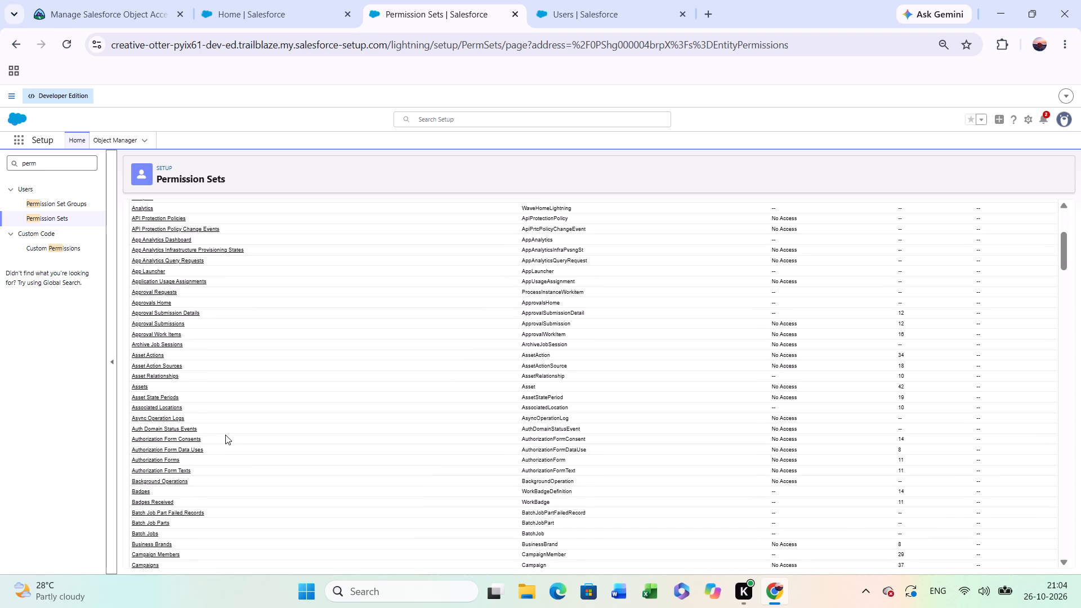
scroll(225, 435, "down", 6)
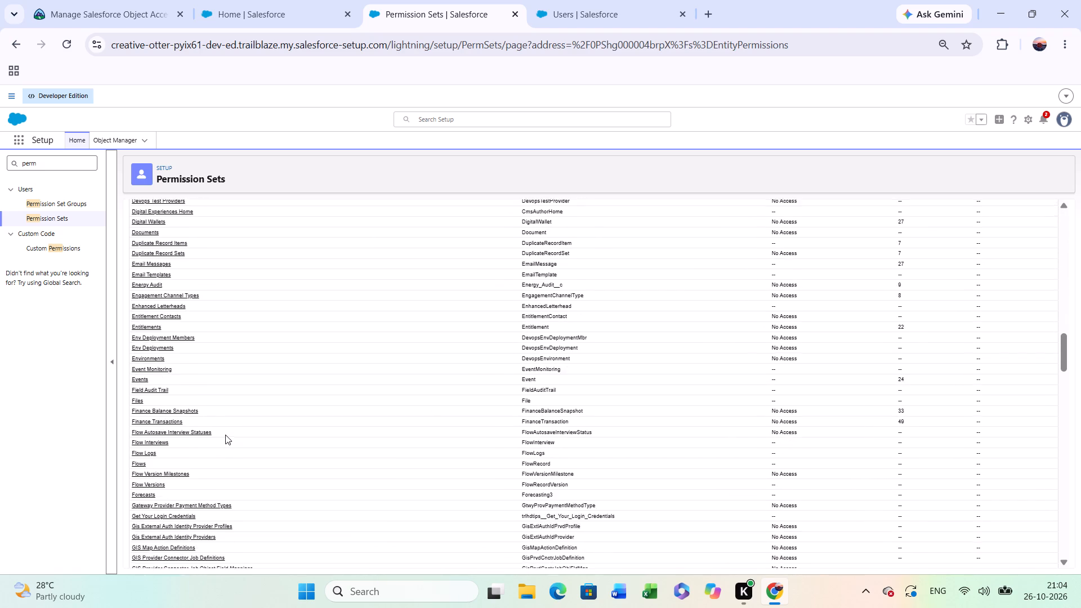
scroll(225, 435, "down", 4)
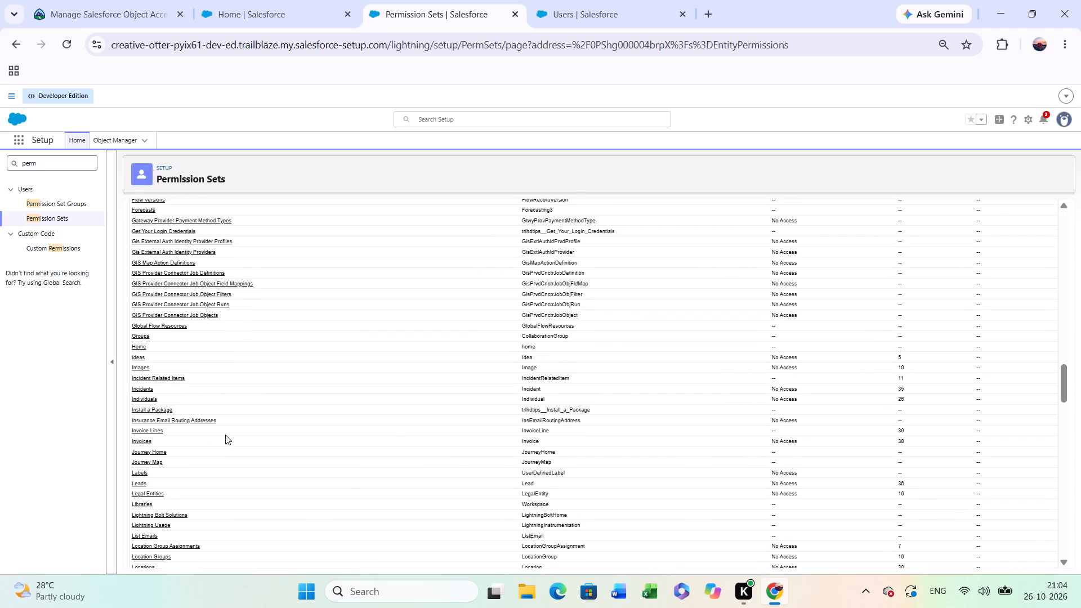
scroll(225, 435, "down", 1)
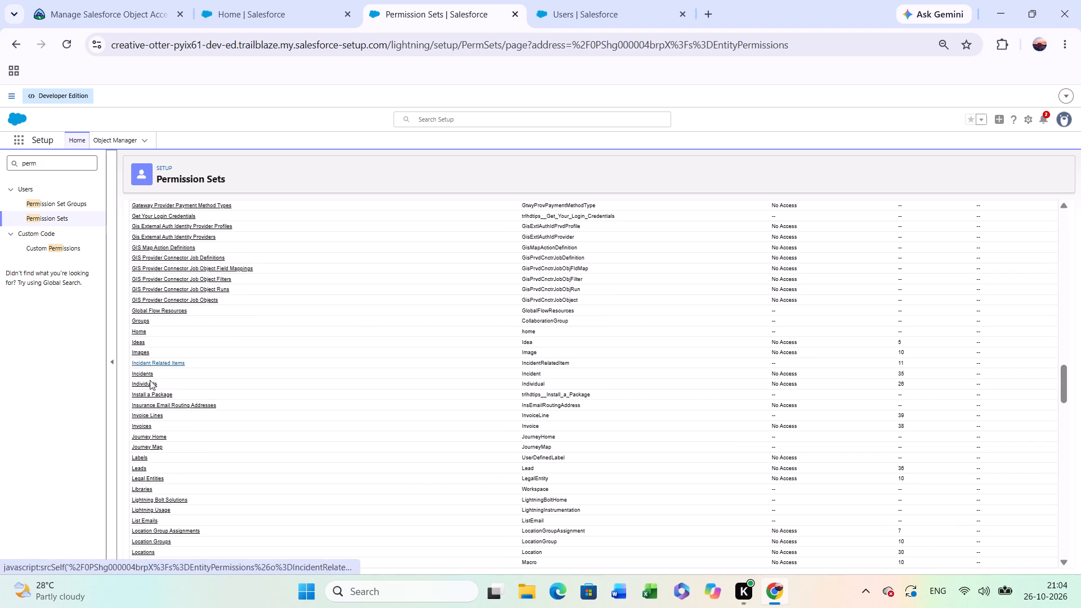
scroll(147, 418, "down", 4)
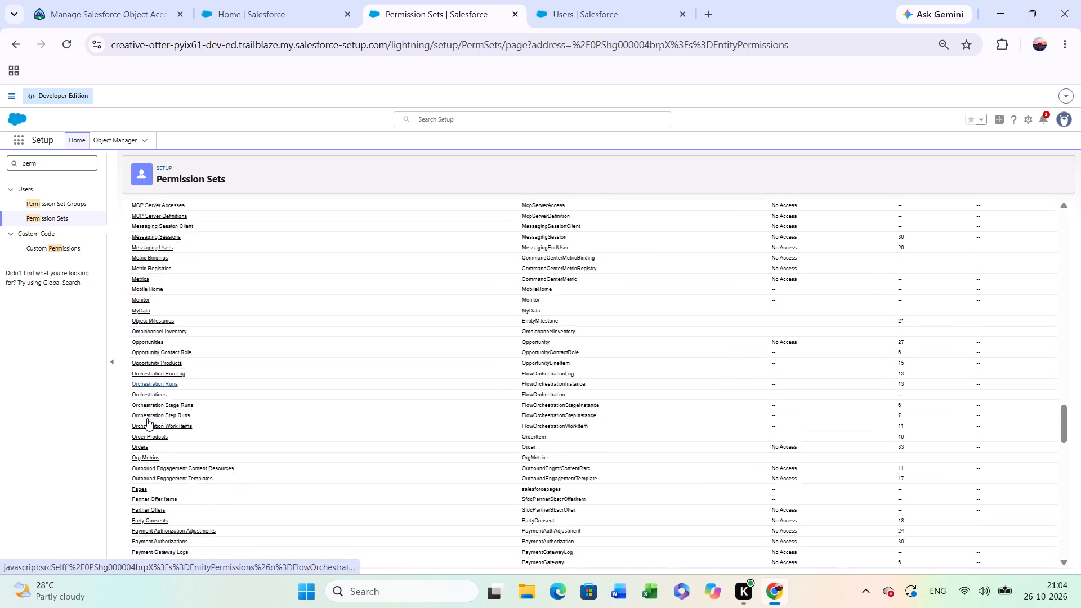
scroll(147, 418, "down", 1)
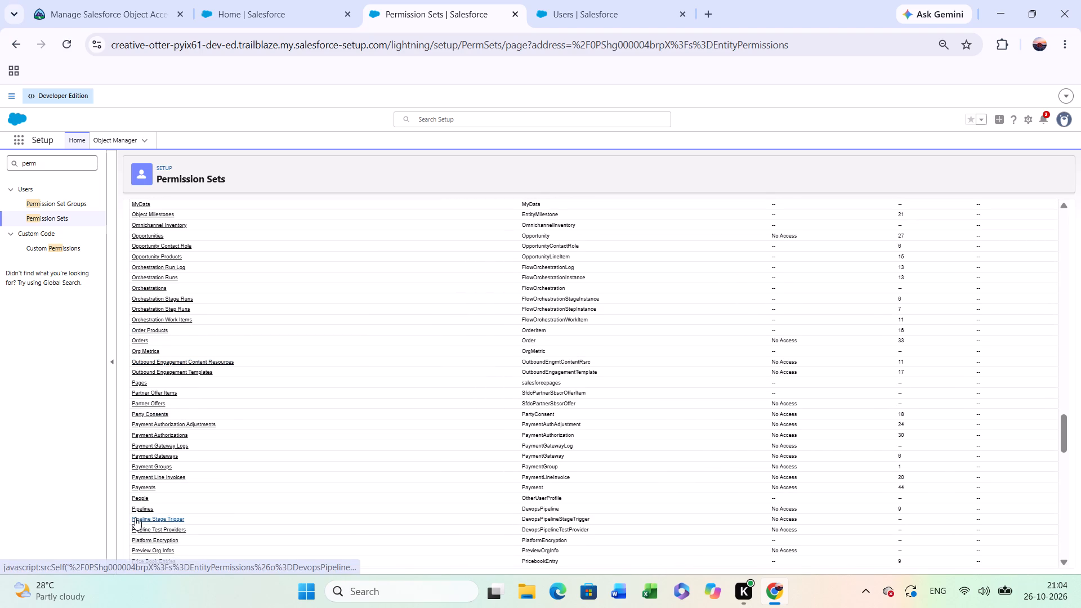
scroll(153, 508, "down", 2)
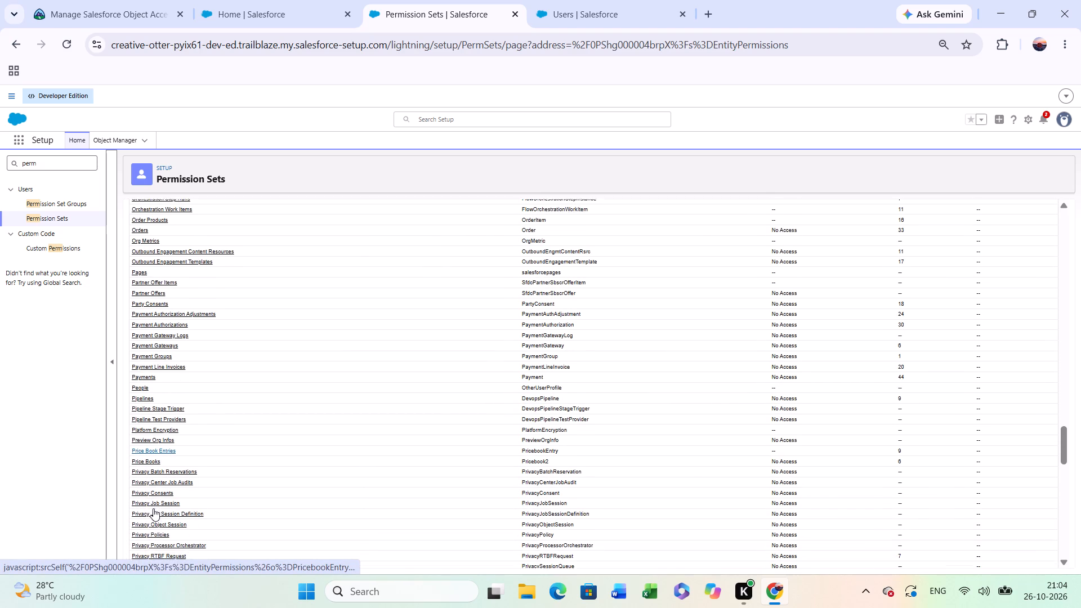
scroll(153, 508, "down", 3)
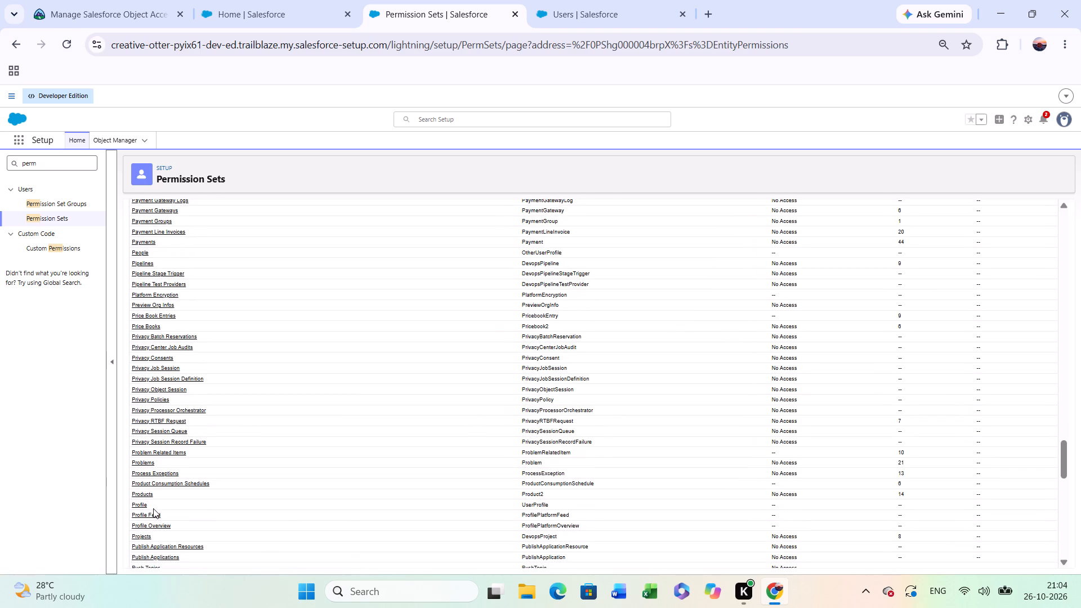
scroll(153, 508, "down", 2)
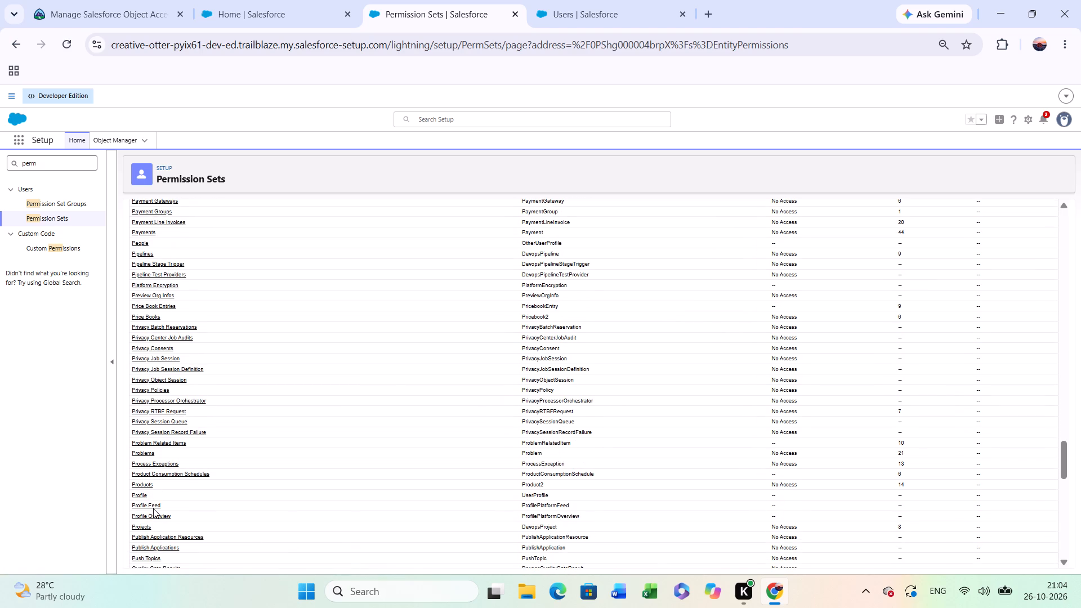
scroll(153, 508, "down", 1)
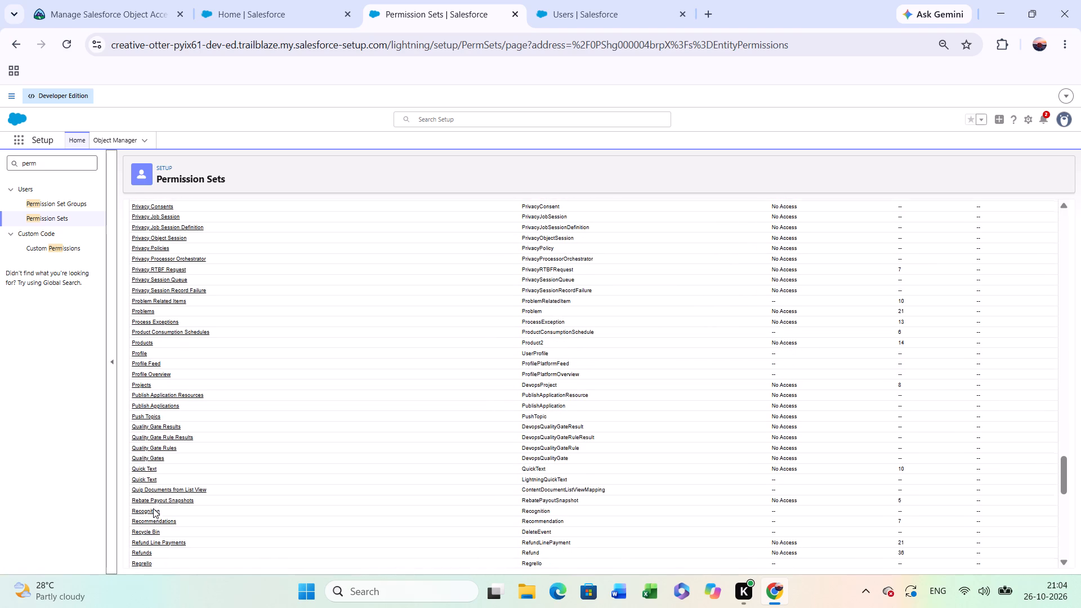
scroll(153, 508, "down", 1)
scroll(153, 508, "up", 1)
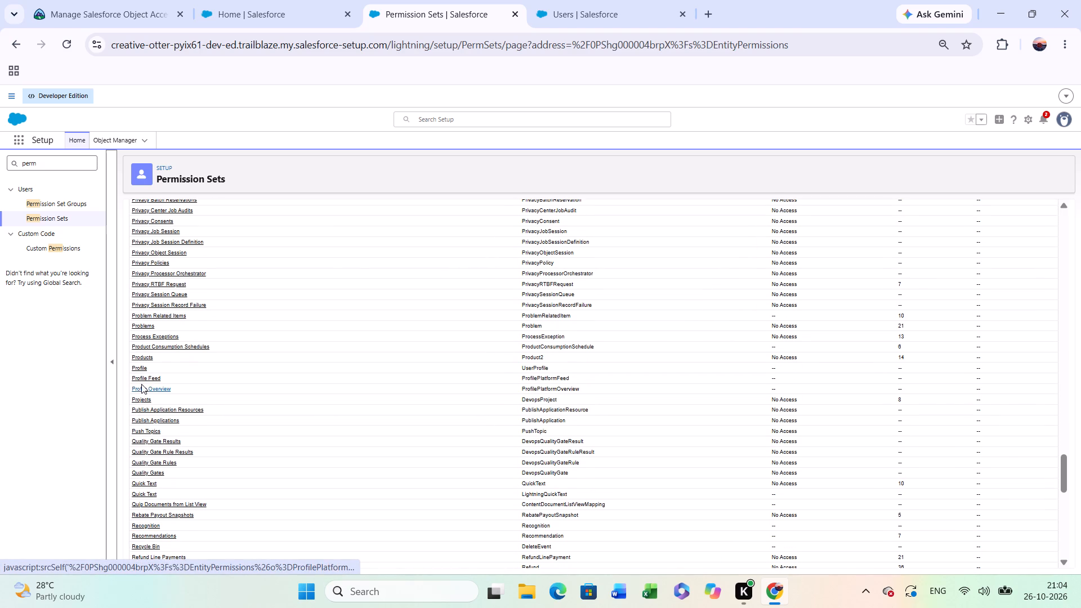
scroll(141, 384, "up", 1)
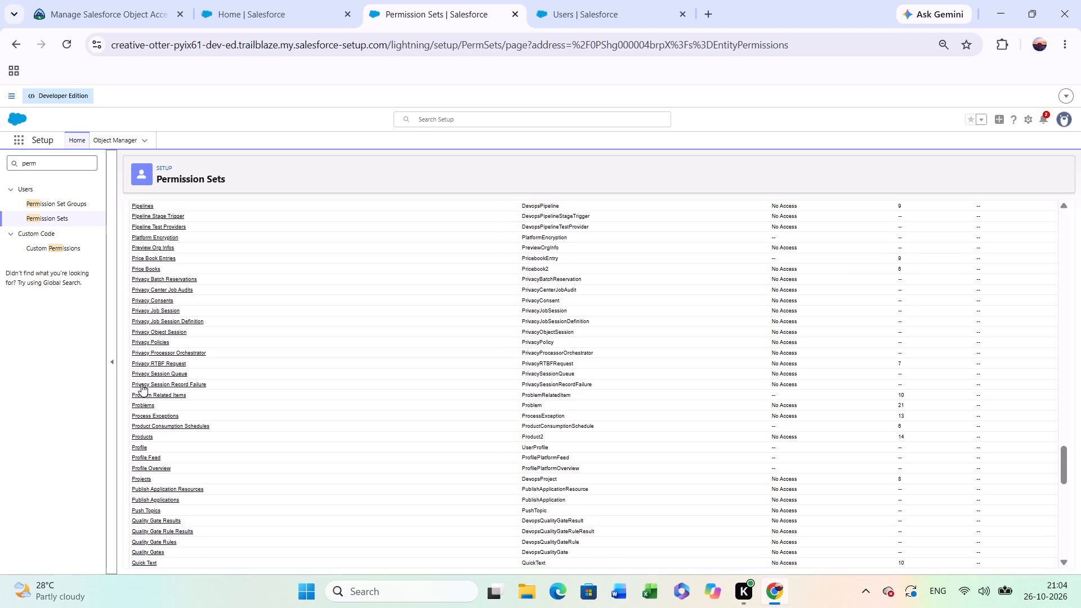
scroll(141, 384, "up", 2)
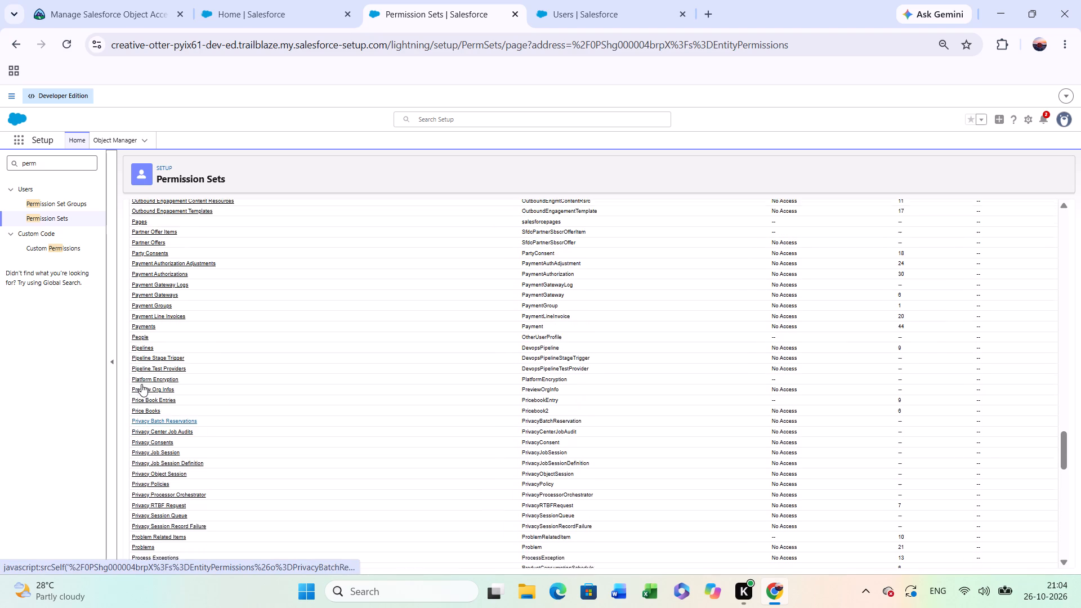
scroll(141, 384, "up", 2)
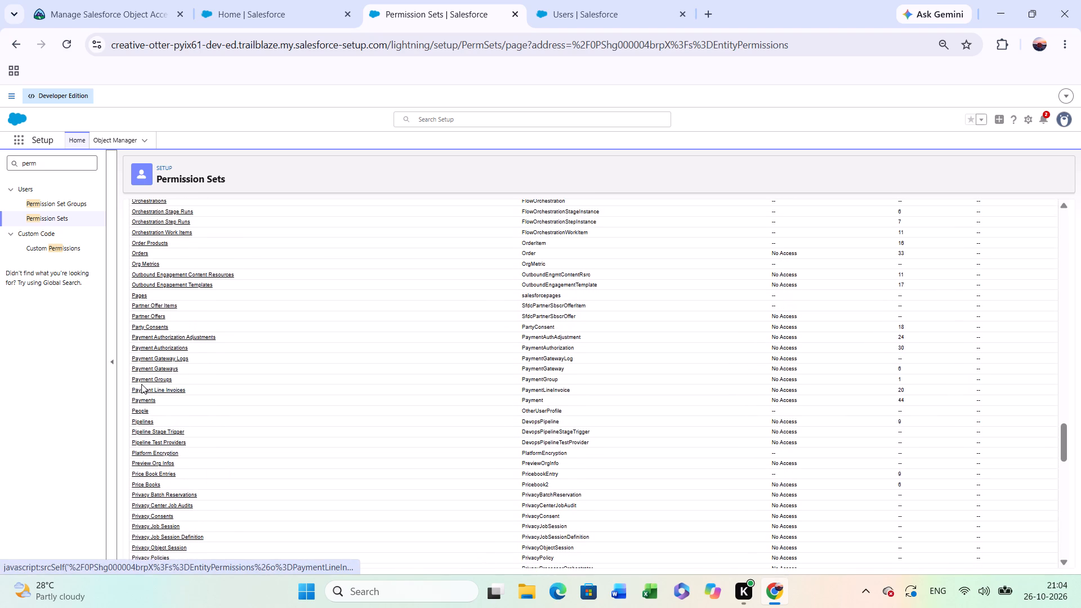
scroll(141, 384, "up", 4)
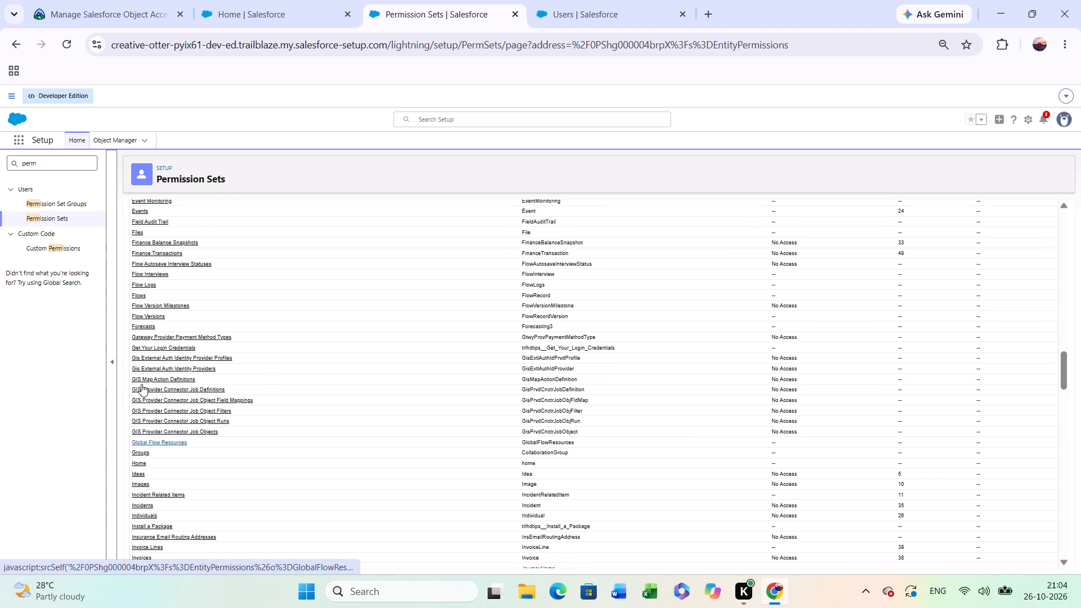
scroll(141, 384, "down", 2)
scroll(141, 384, "up", 1)
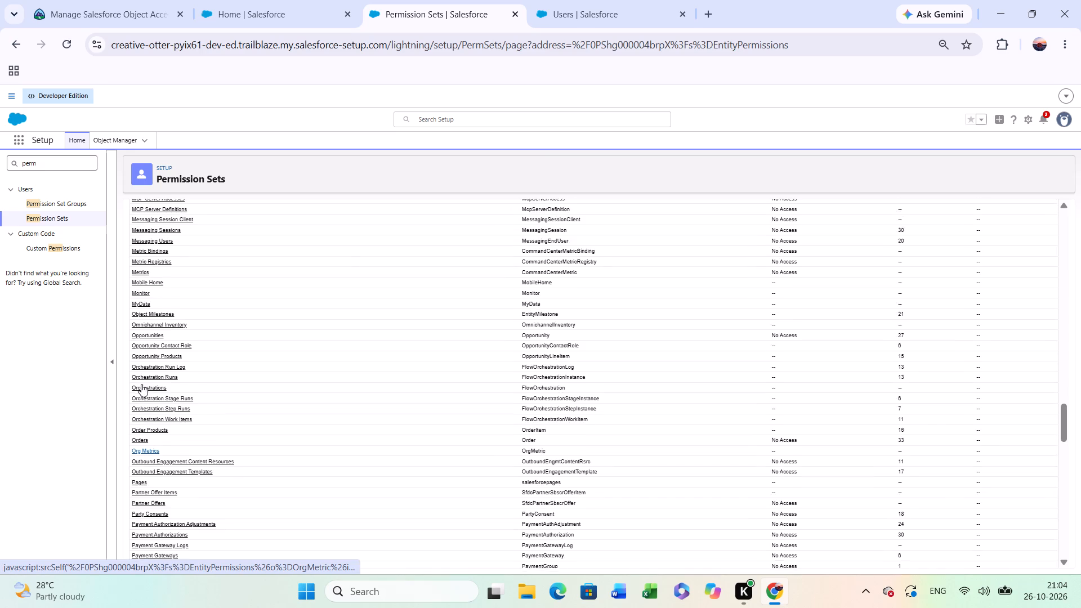
scroll(141, 384, "up", 2)
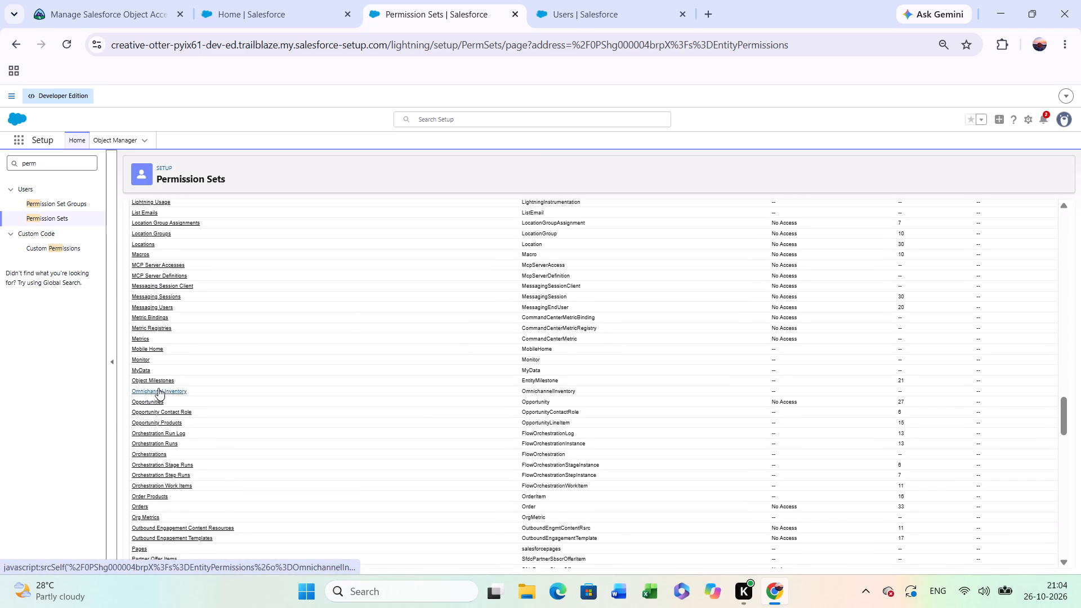
scroll(158, 196, "up", 3)
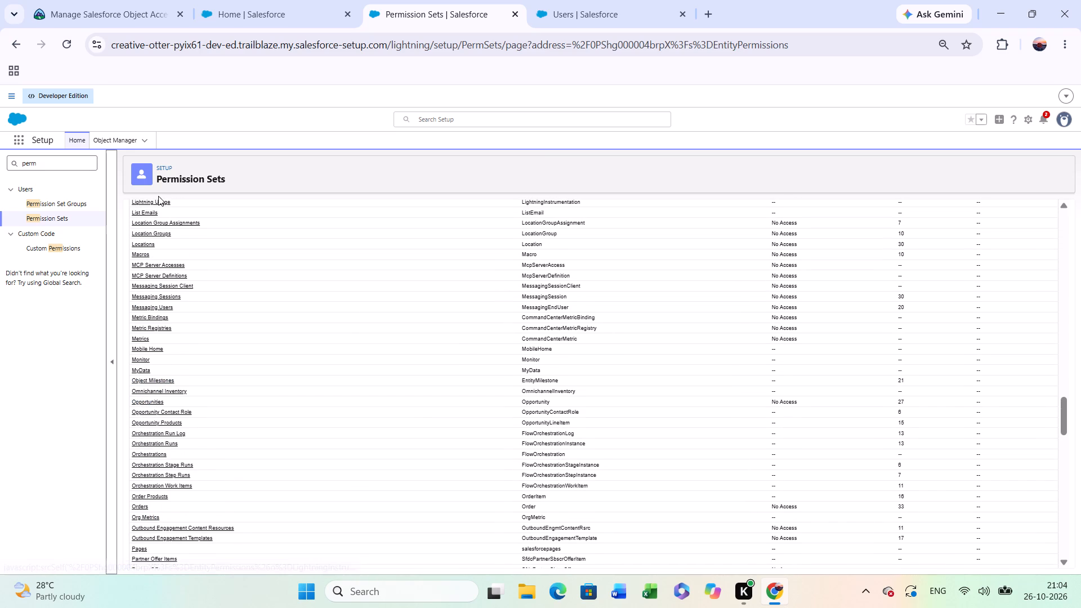
scroll(158, 196, "up", 3)
scroll(184, 271, "up", 16)
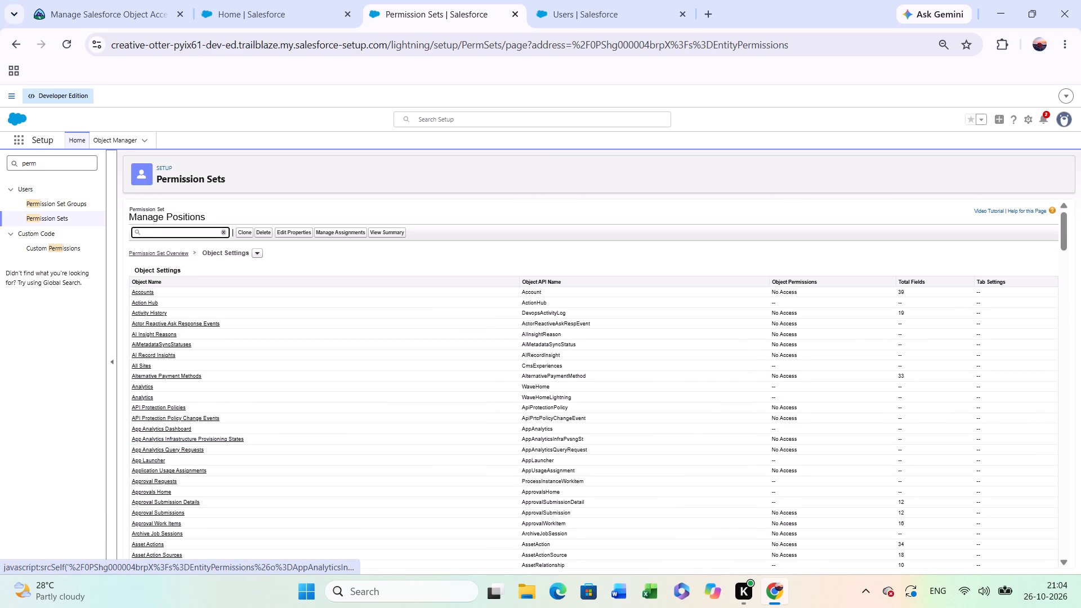
Search within the Manage Positions permission set for "position" and check the object list for matches.
type("po")
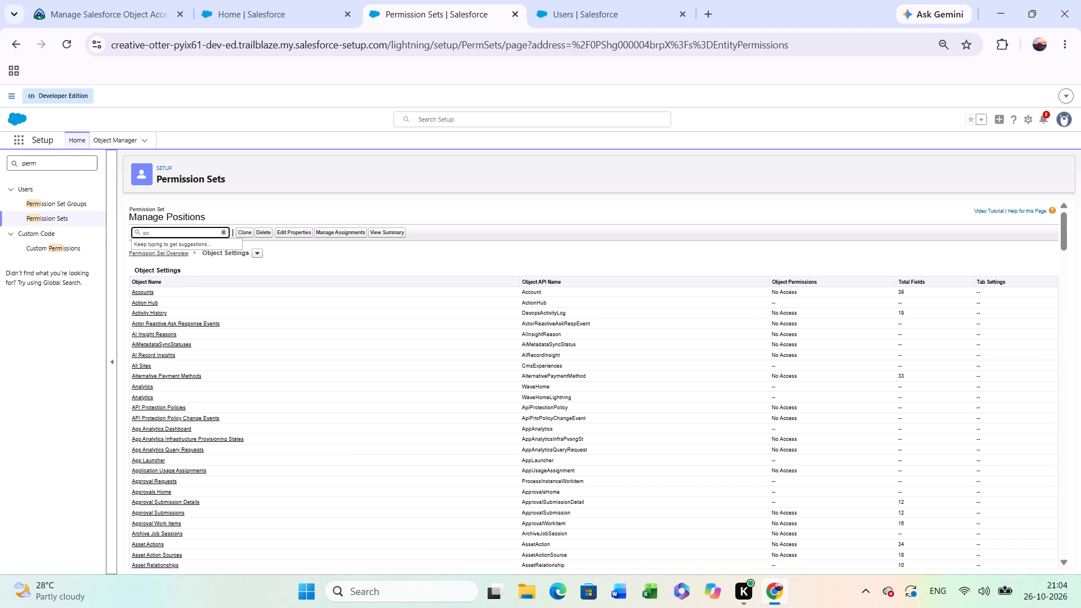
type("sition")
key("Return")
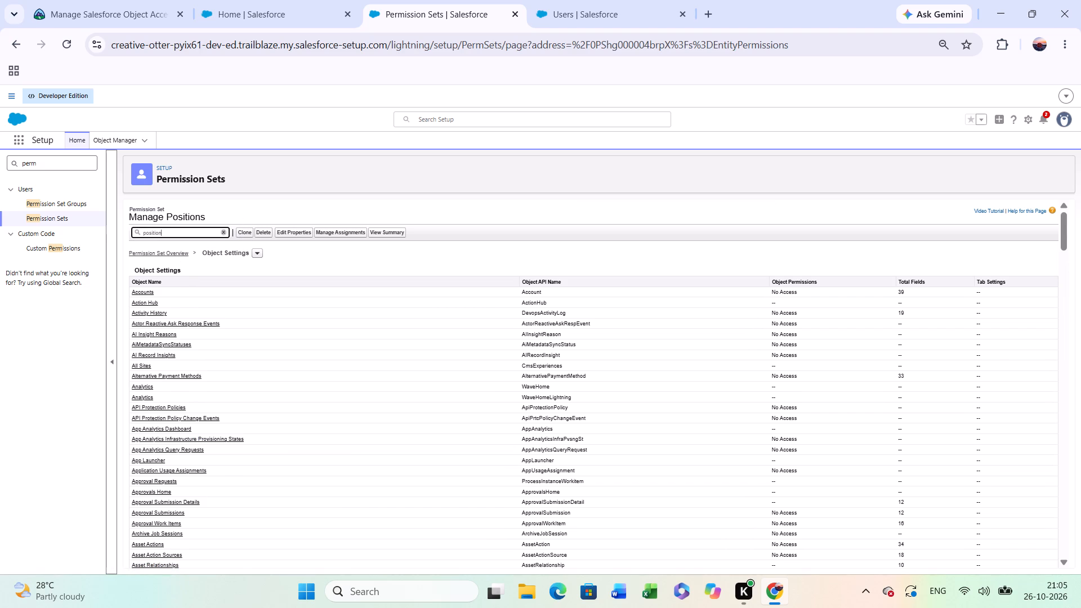
left_click(195, 234)
scroll(215, 289, "down", 1)
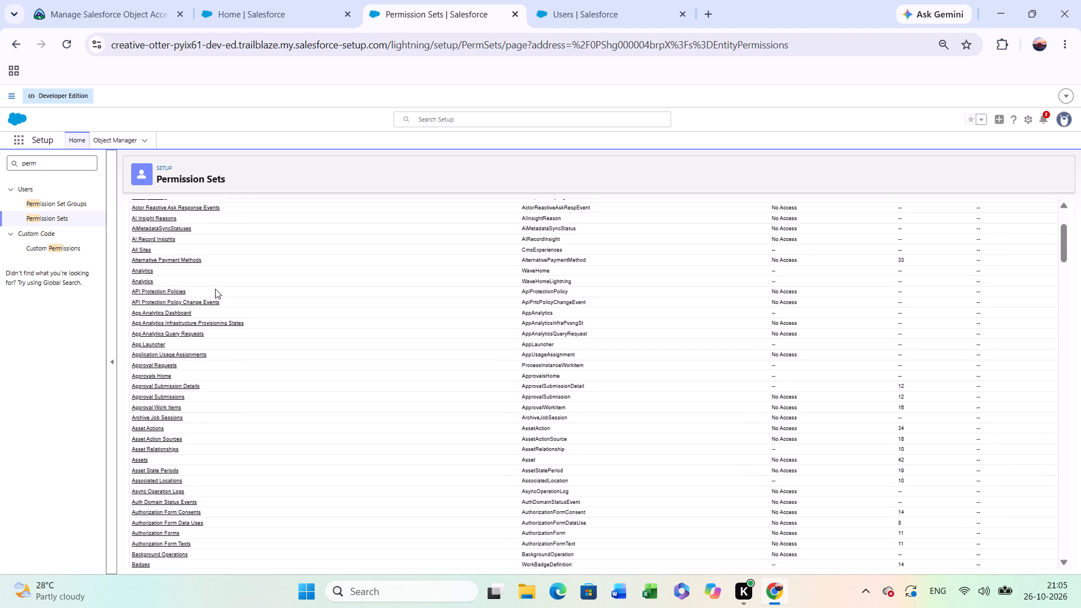
scroll(215, 289, "down", 2)
scroll(215, 289, "up", 2)
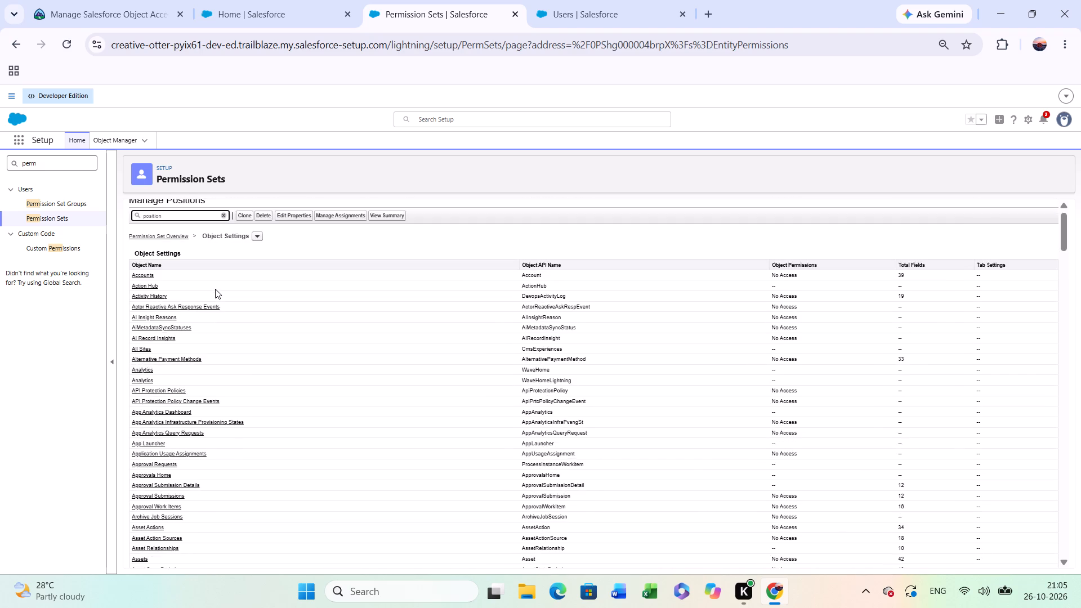
left_click(189, 233)
key("Return")
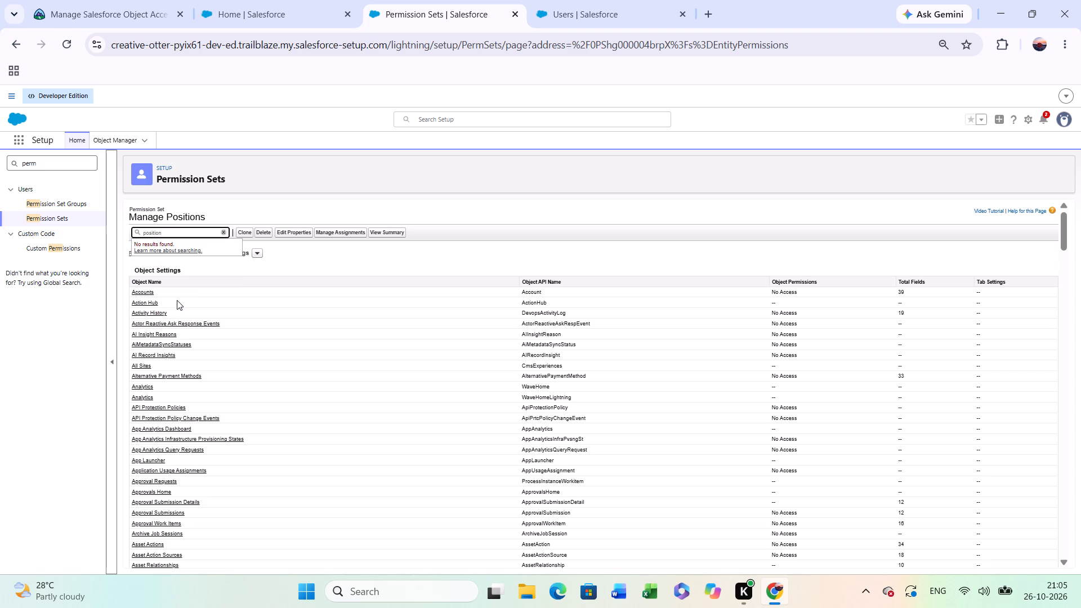
Replace the permission set search term with "manage" and look through the object list and search suggestions for Positions.
left_click(177, 231)
left_click_drag(177, 231, 145, 235)
key("BackSpace")
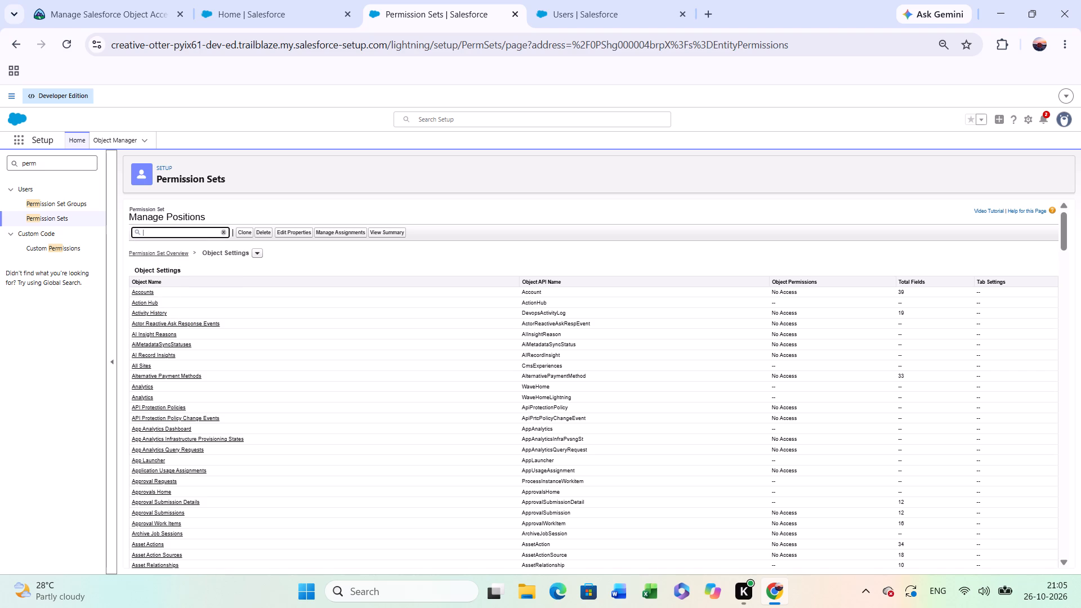
type("manage")
key("Return")
left_click(191, 238)
scroll(217, 369, "down", 2)
scroll(217, 369, "up", 3)
scroll(217, 369, "down", 5)
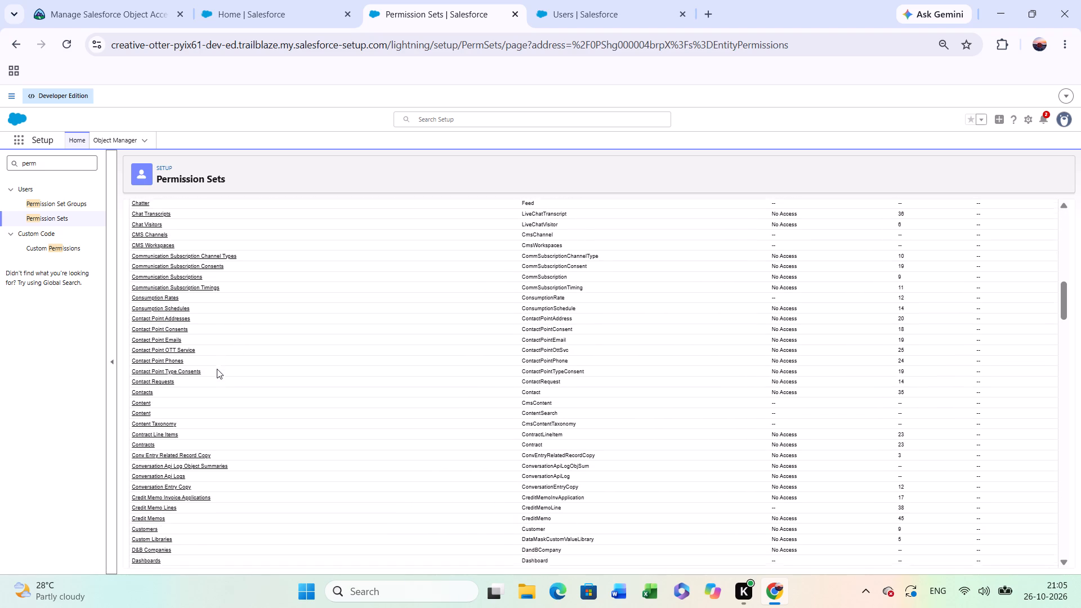
scroll(217, 369, "down", 3)
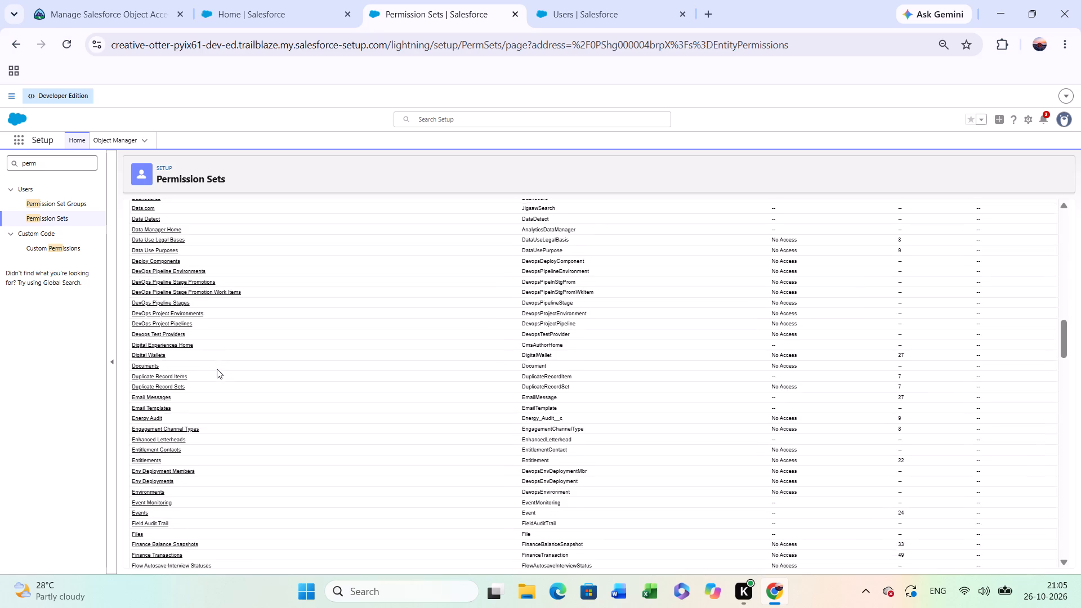
scroll(217, 369, "down", 2)
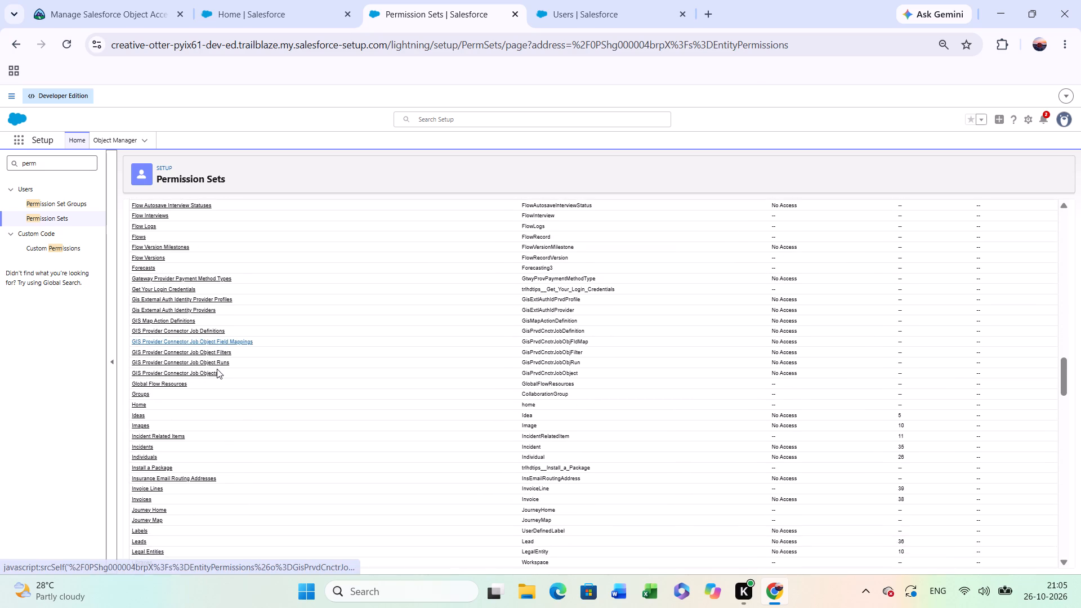
scroll(217, 369, "down", 1)
scroll(217, 369, "up", 9)
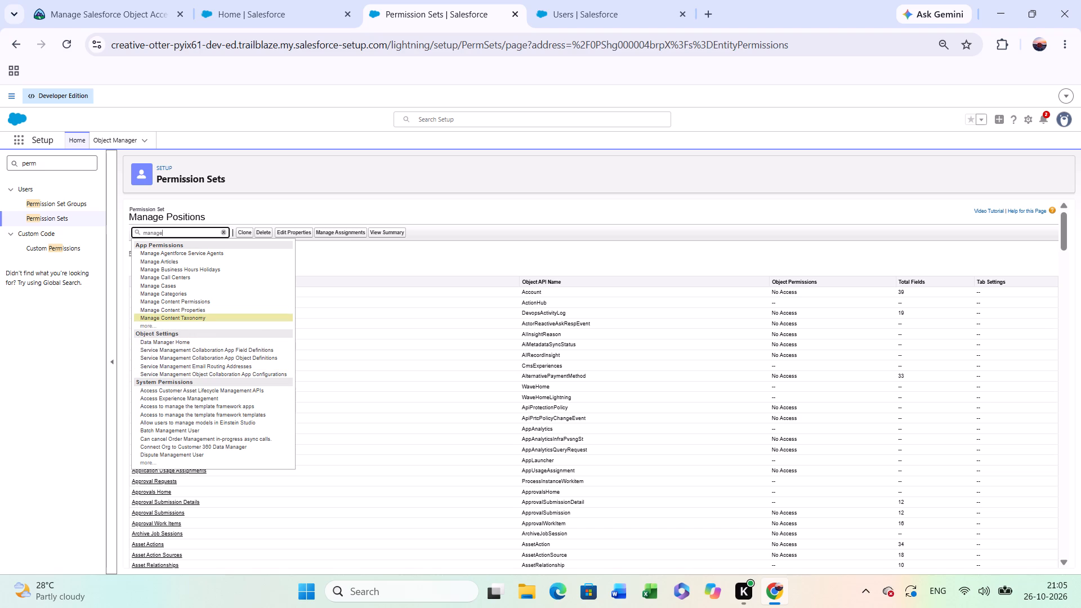
scroll(158, 370, "down", 1)
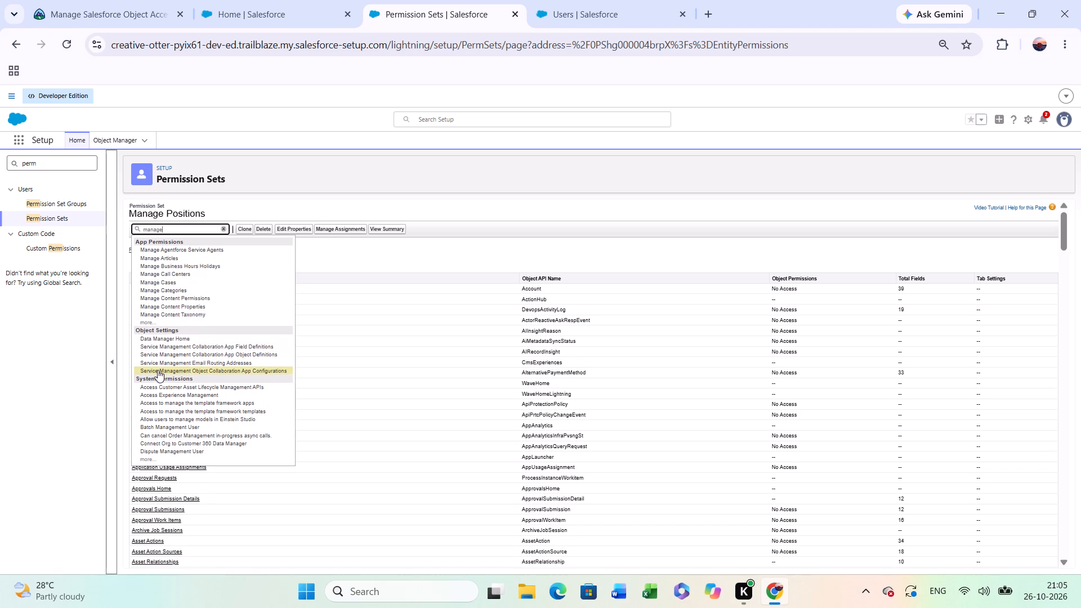
scroll(158, 370, "down", 2)
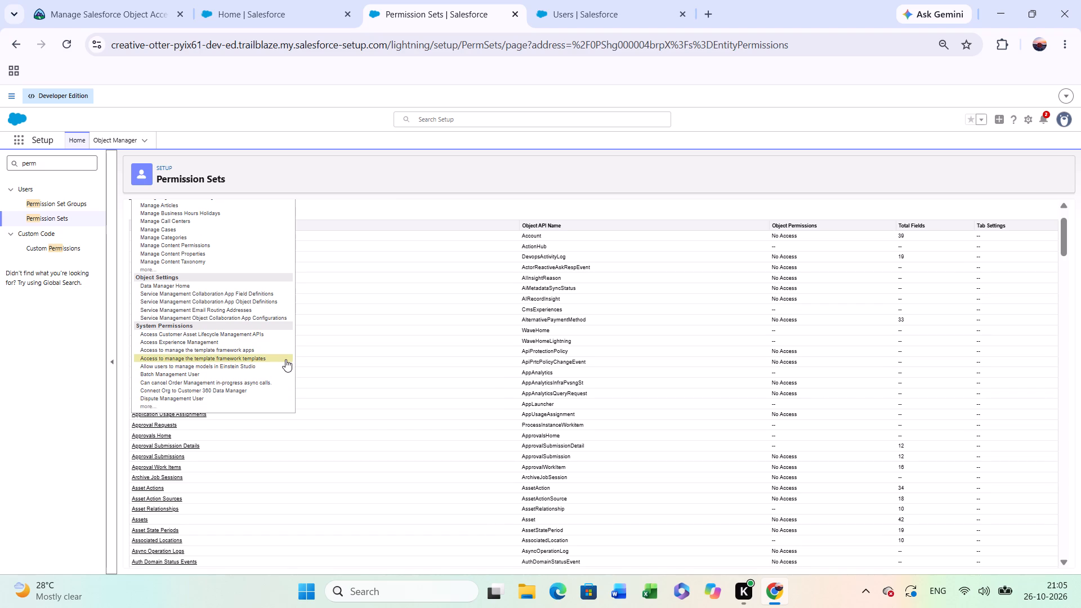
Look through the search suggestions for "manage" in the Manage Positions permission set and expand the further App Permissions matches.
scroll(212, 363, "down", 1)
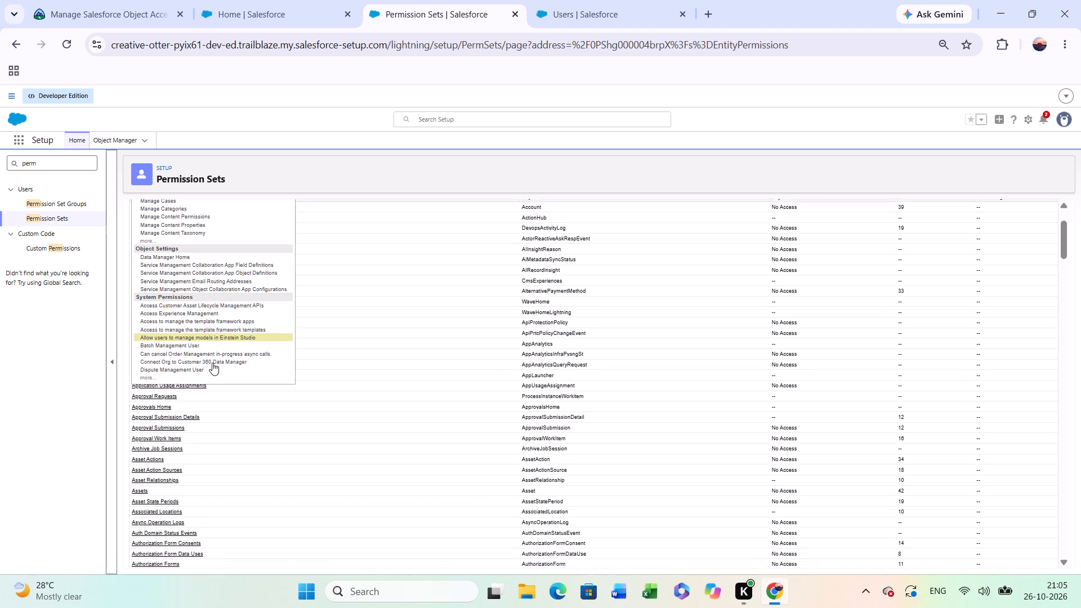
scroll(212, 363, "down", 1)
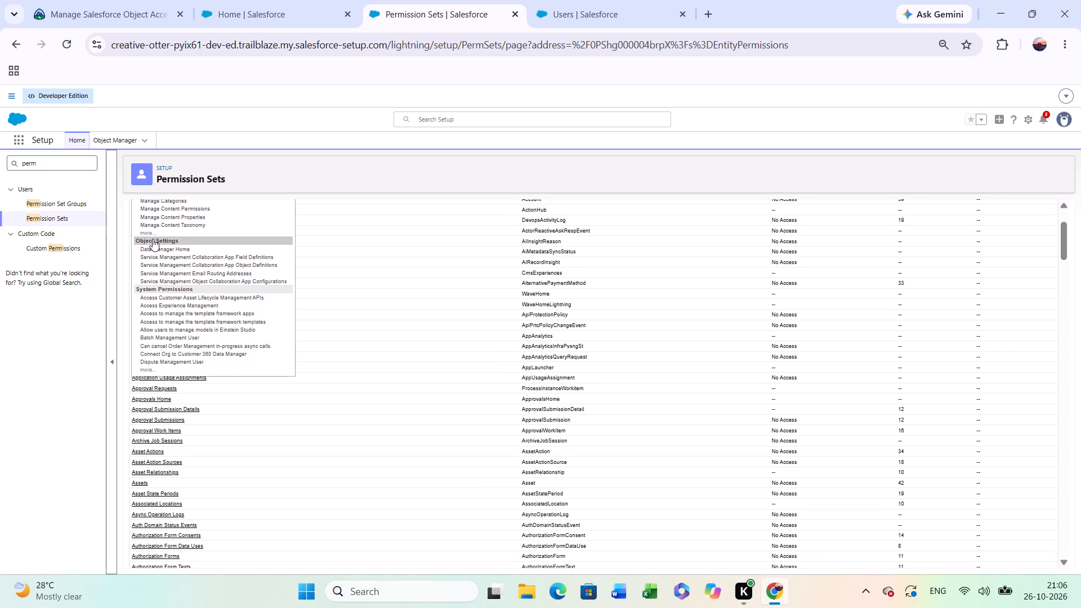
scroll(153, 239, "up", 1)
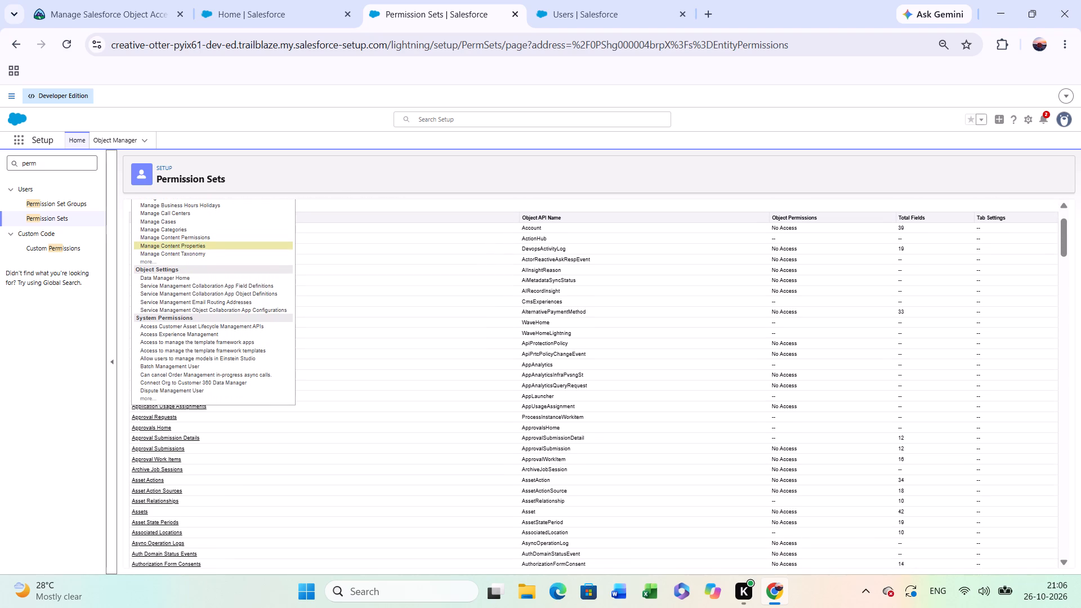
left_click(143, 261)
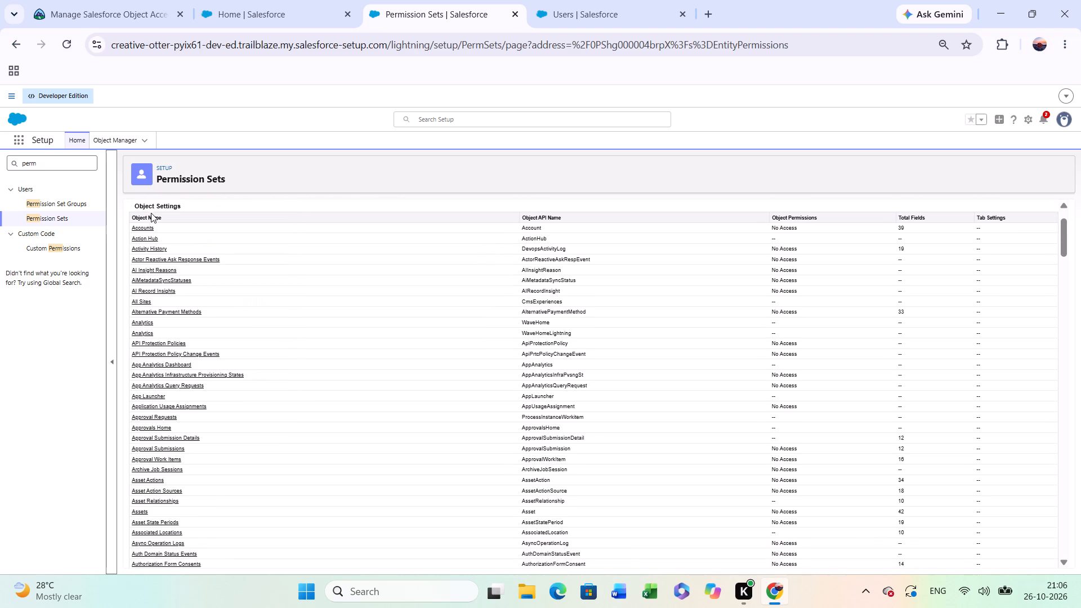
scroll(146, 195, "up", 1)
scroll(232, 307, "up", 1)
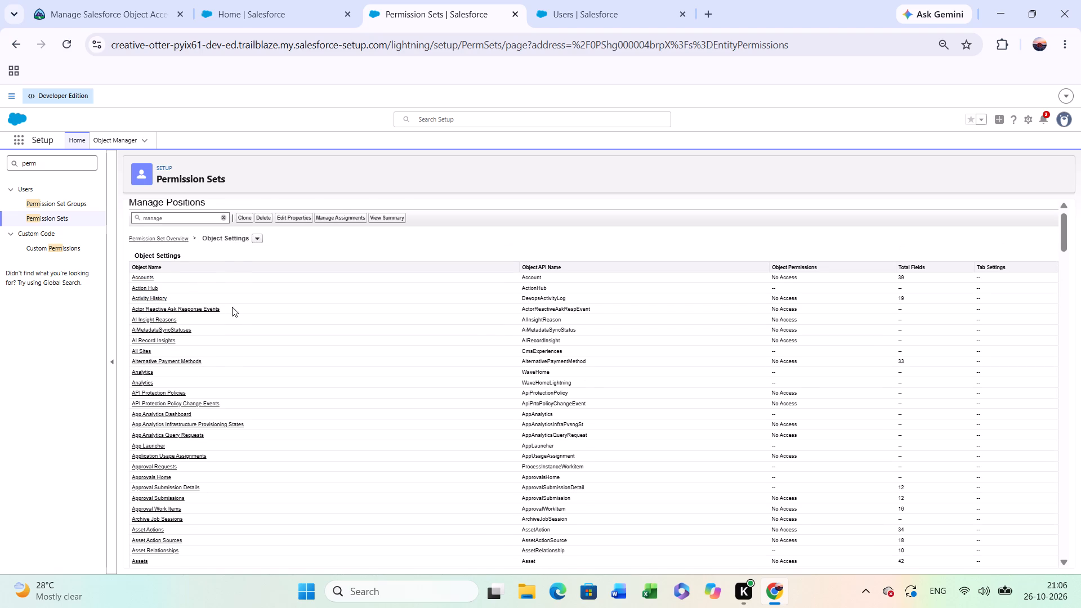
scroll(232, 307, "up", 1)
Clear the "manage" search term in the Manage Positions permission set and look through its object list again.
left_click(195, 231)
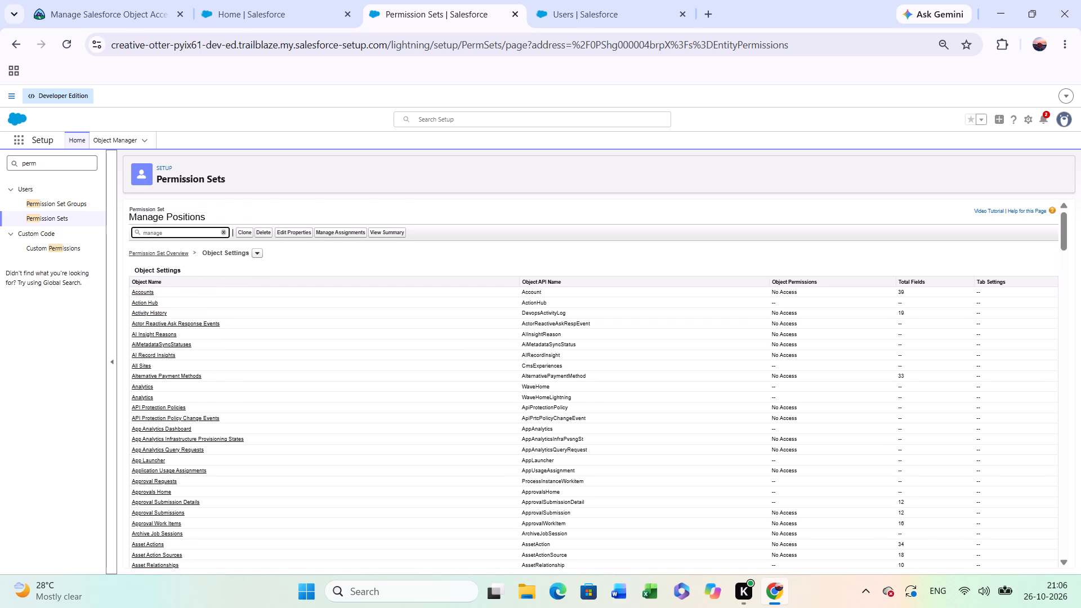
key("BackSpace")
key("BackSpace")
key("BackSpace")
key("BackSpace")
key("BackSpace")
key("BackSpace")
key("BackSpace")
key("BackSpace")
key("BackSpace")
key("BackSpace")
key("BackSpace")
key("BackSpace")
key("BackSpace")
scroll(195, 231, "down", 1)
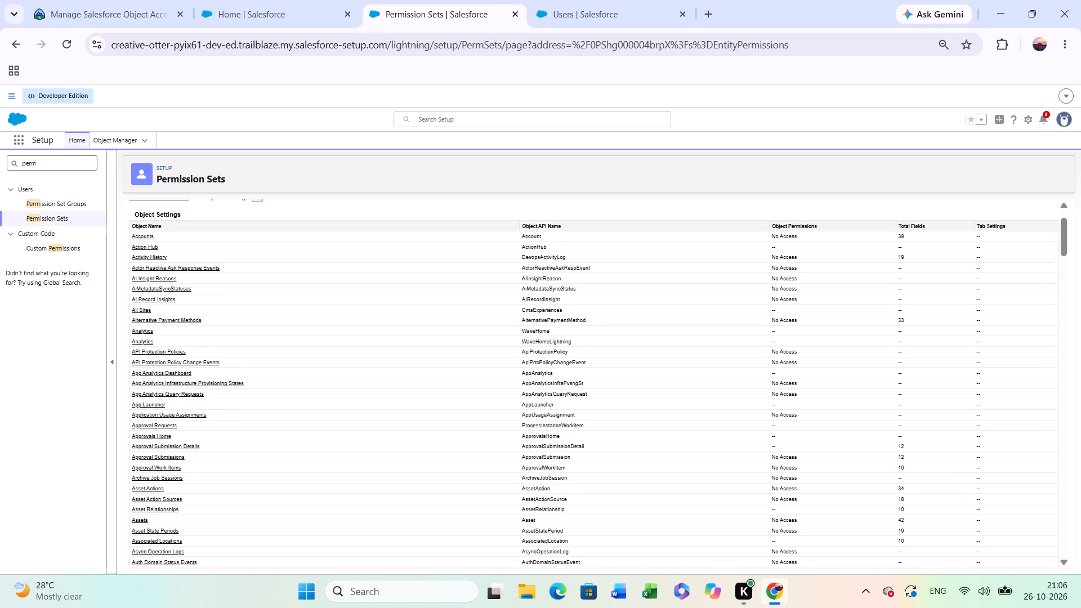
scroll(195, 231, "down", 1)
scroll(195, 231, "up", 2)
Check the Permission Set Groups list and look through the first page of the Permission Sets list.
left_click(50, 202)
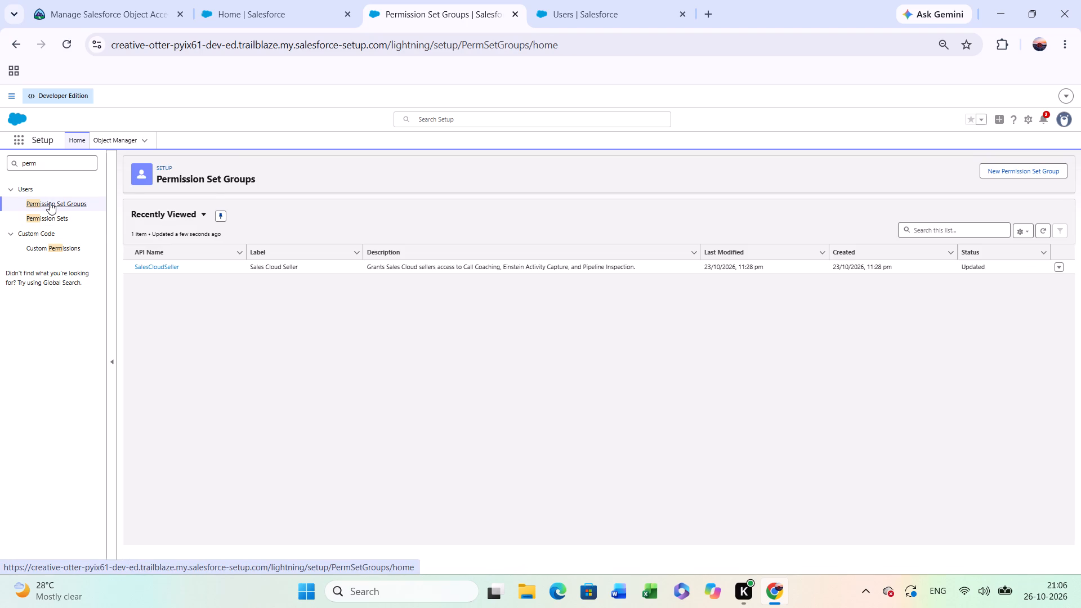
left_click(51, 220)
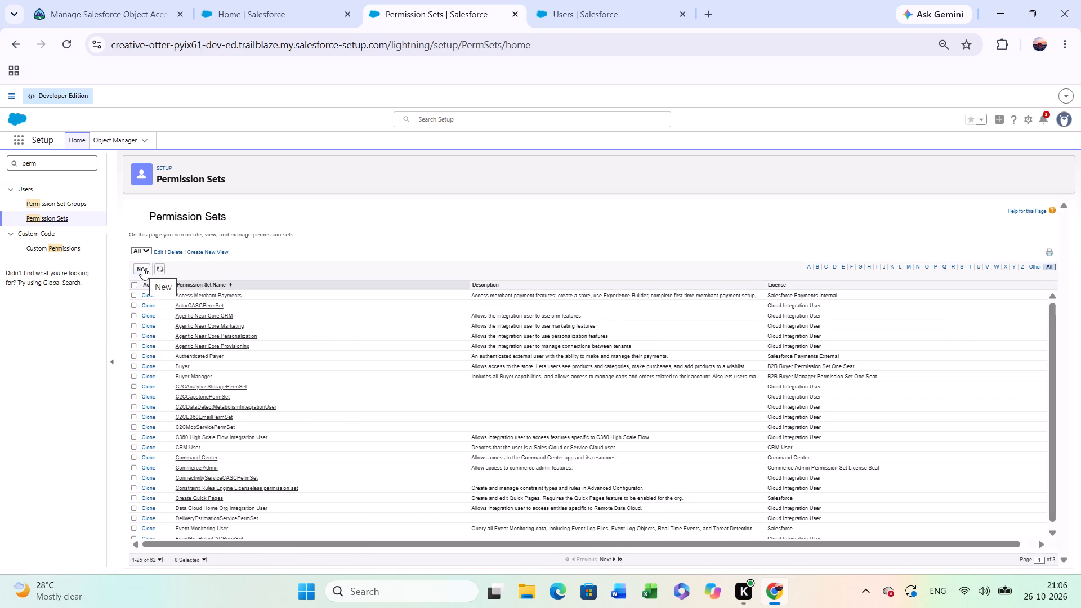
scroll(217, 454, "down", 1)
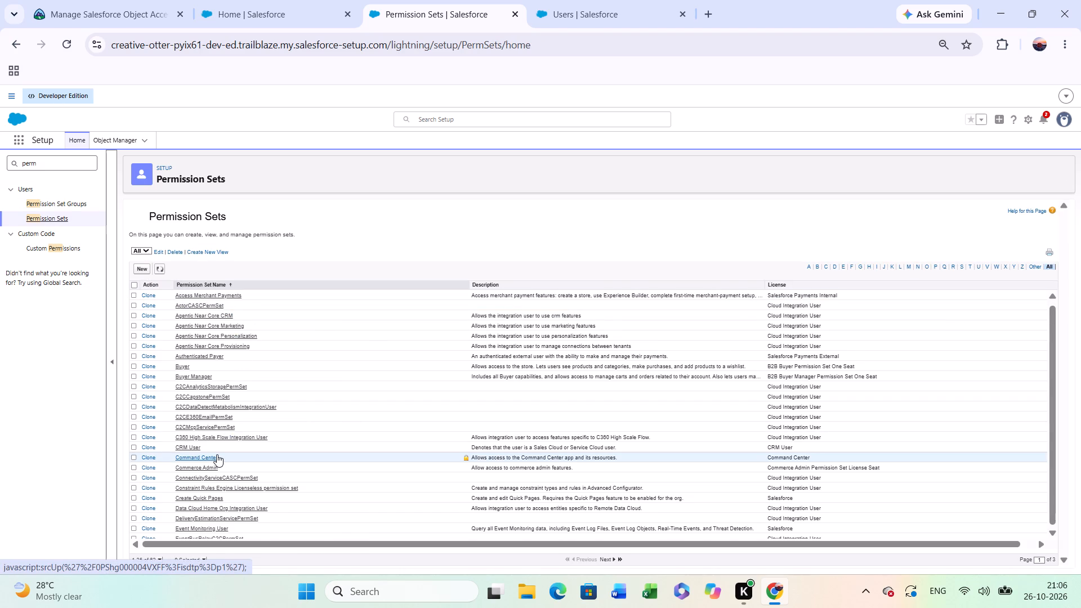
scroll(217, 454, "down", 2)
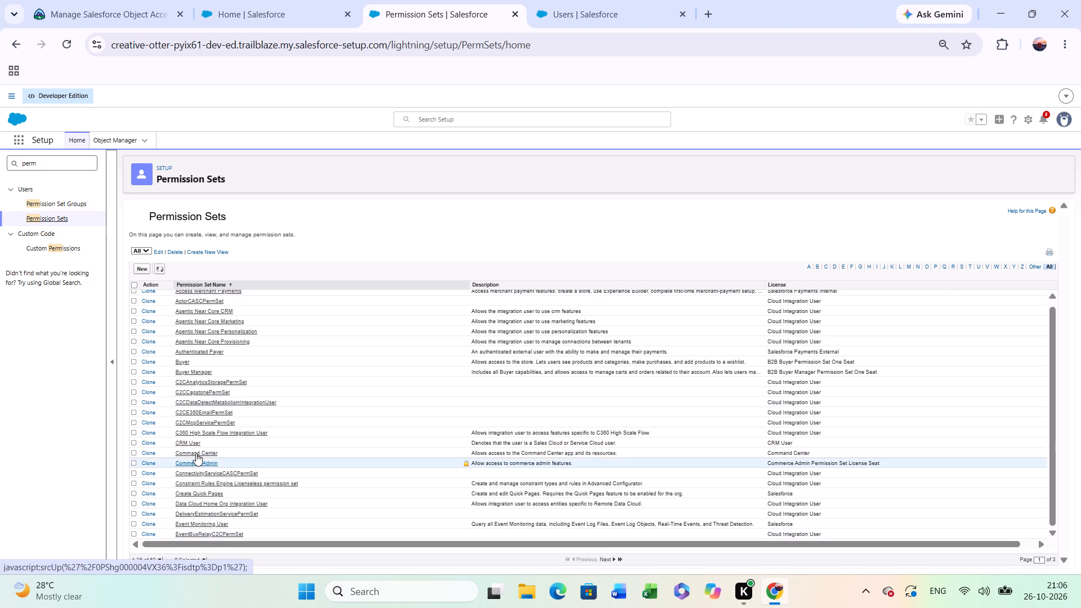
scroll(193, 325, "up", 1)
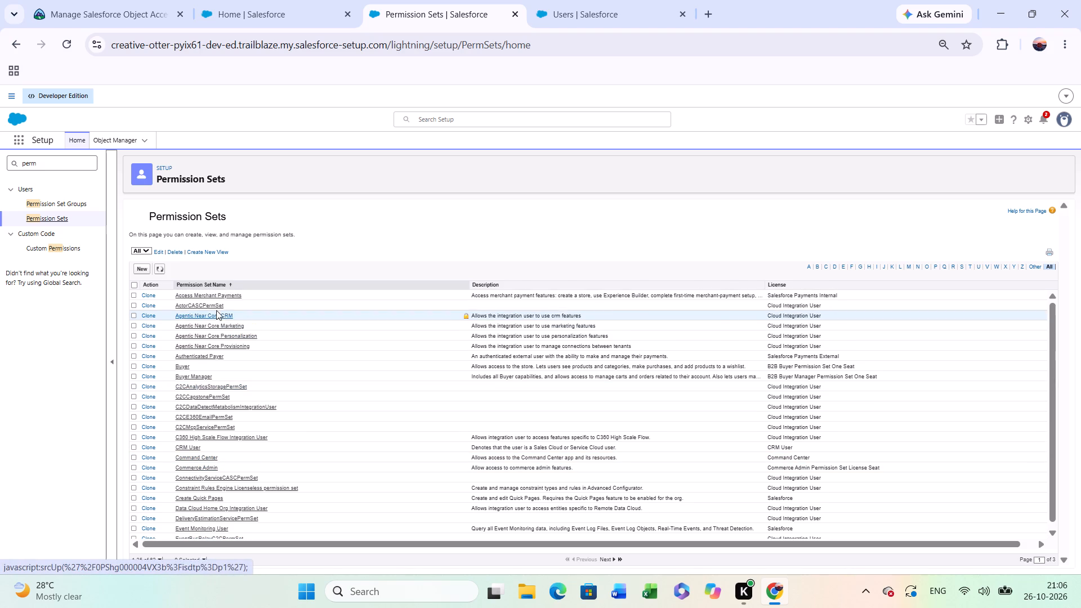
scroll(220, 304, "down", 1)
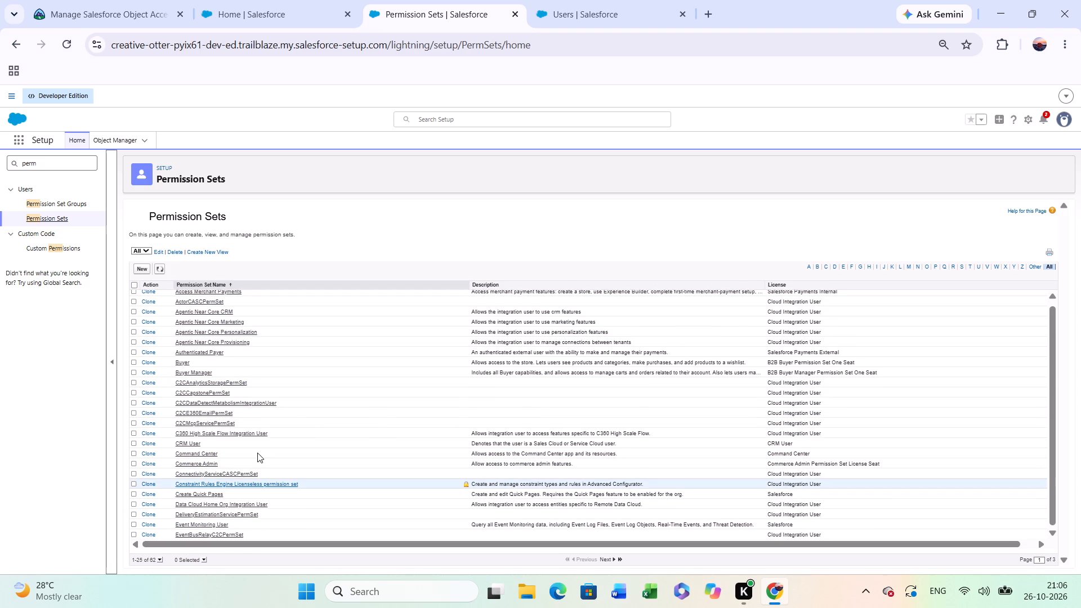
scroll(257, 453, "down", 1)
scroll(257, 453, "up", 2)
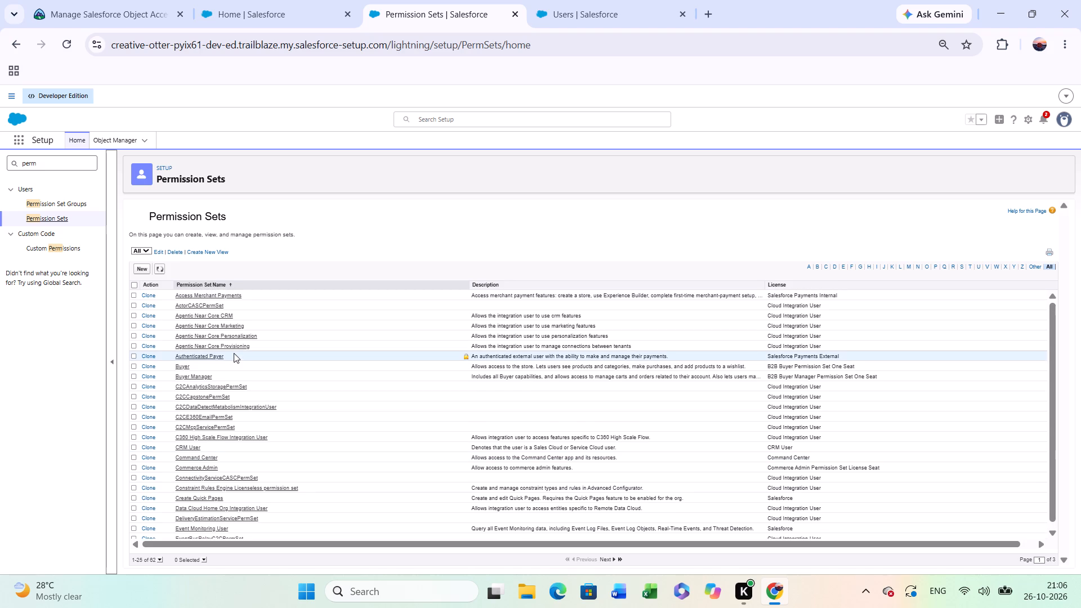
Back in the Manage Positions object settings, search for "case", view the Case Related Issues settings and return to the object list.
left_click(22, 44)
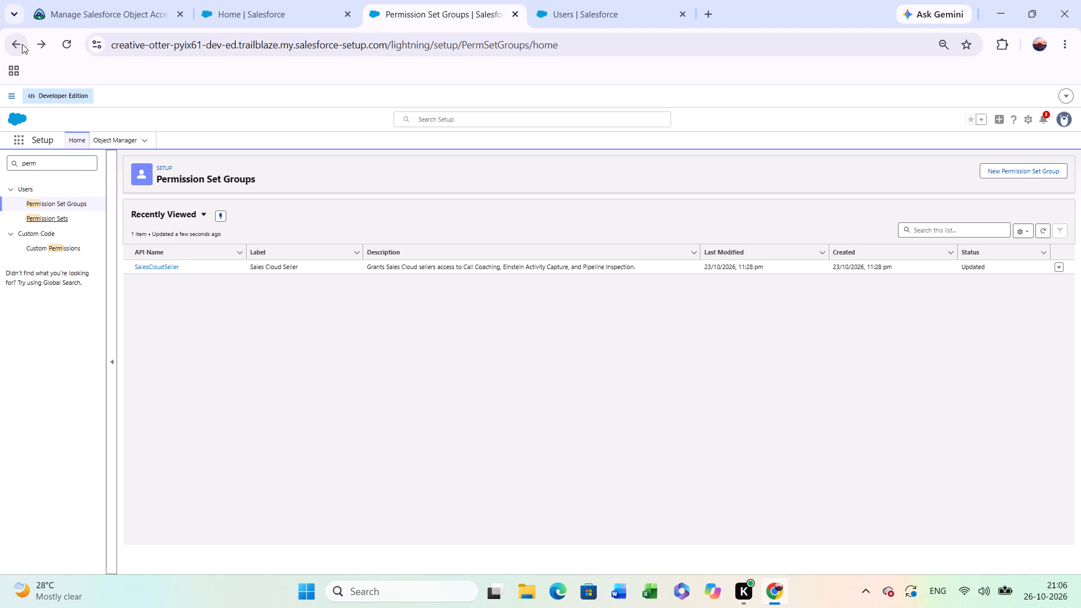
left_click(22, 44)
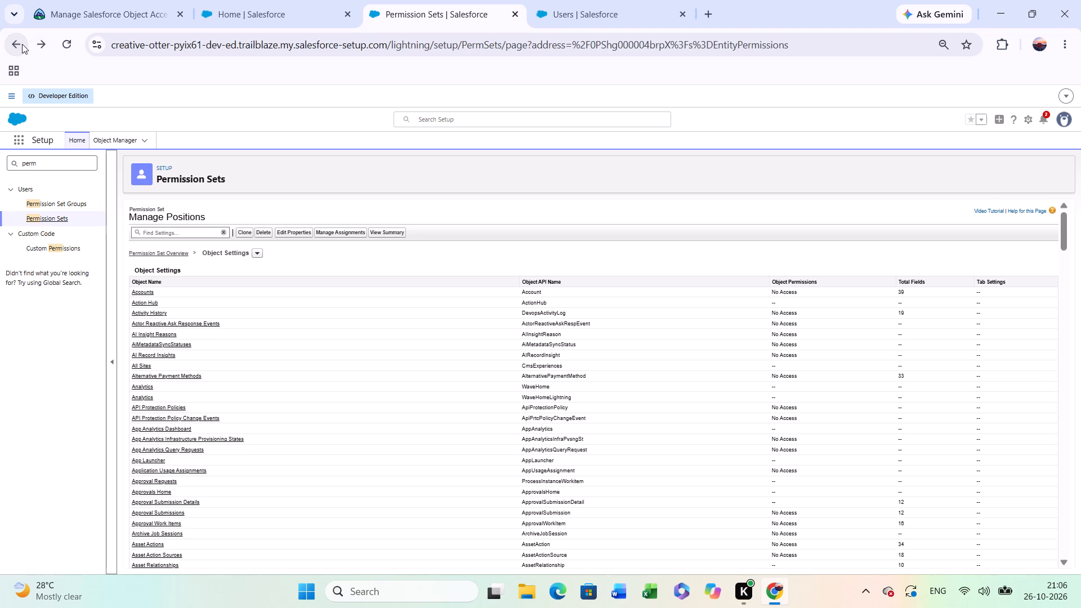
left_click(185, 237)
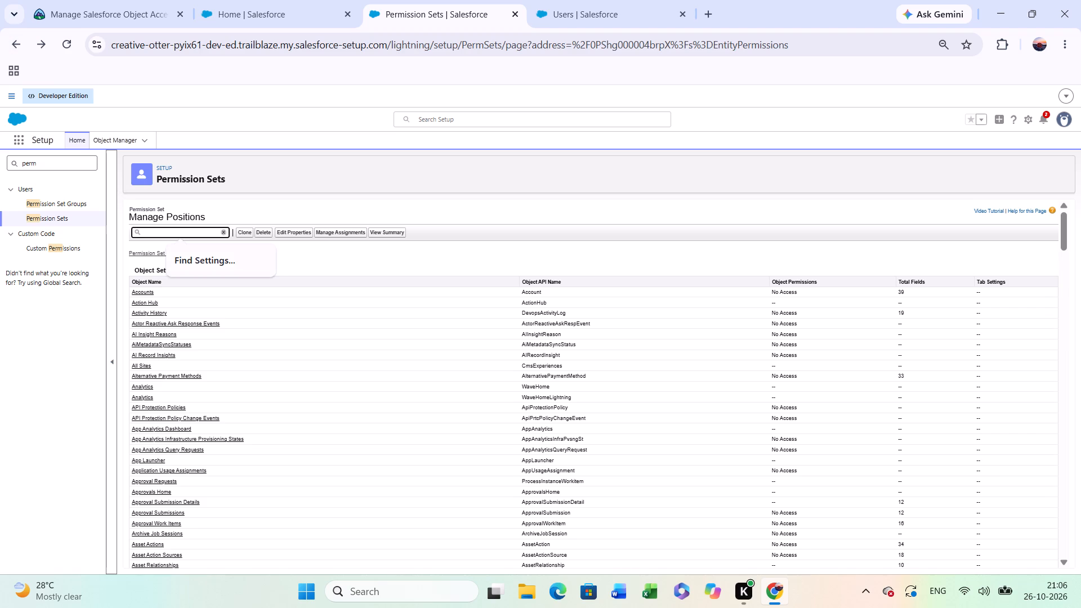
type("case")
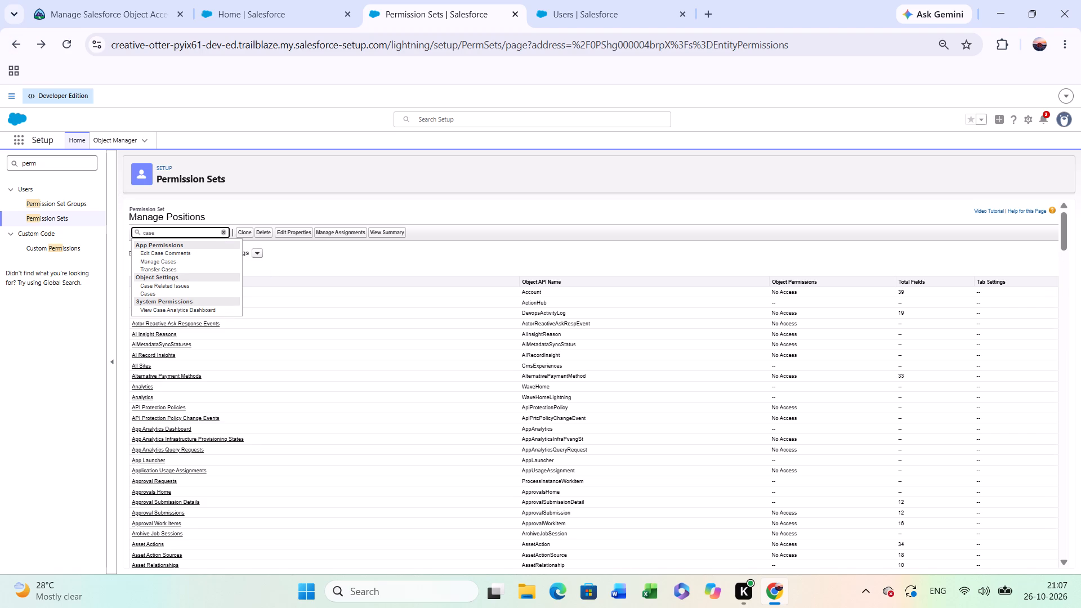
left_click(192, 288)
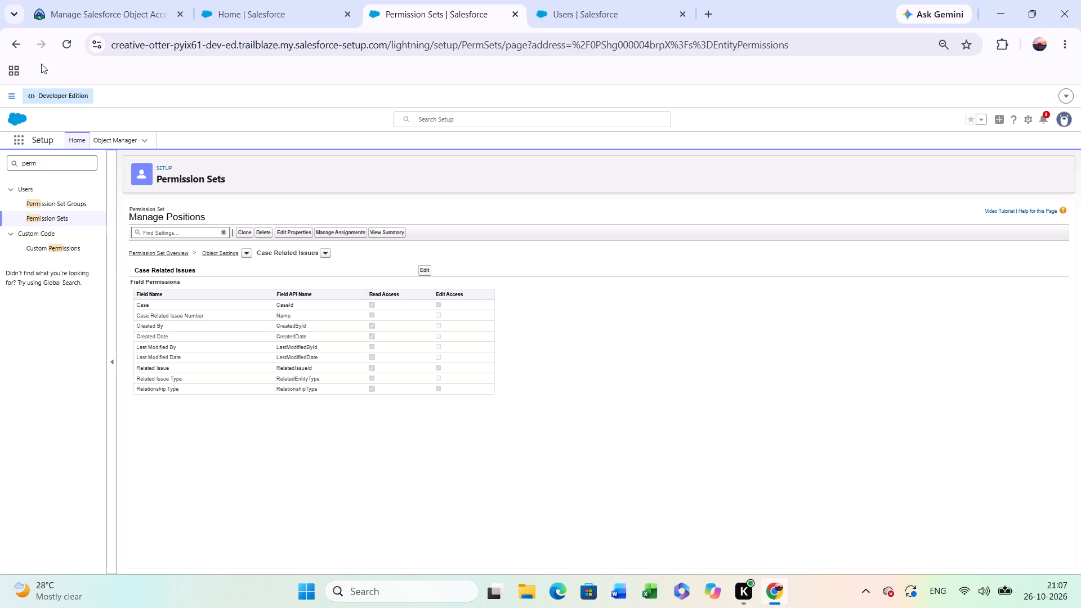
left_click(12, 48)
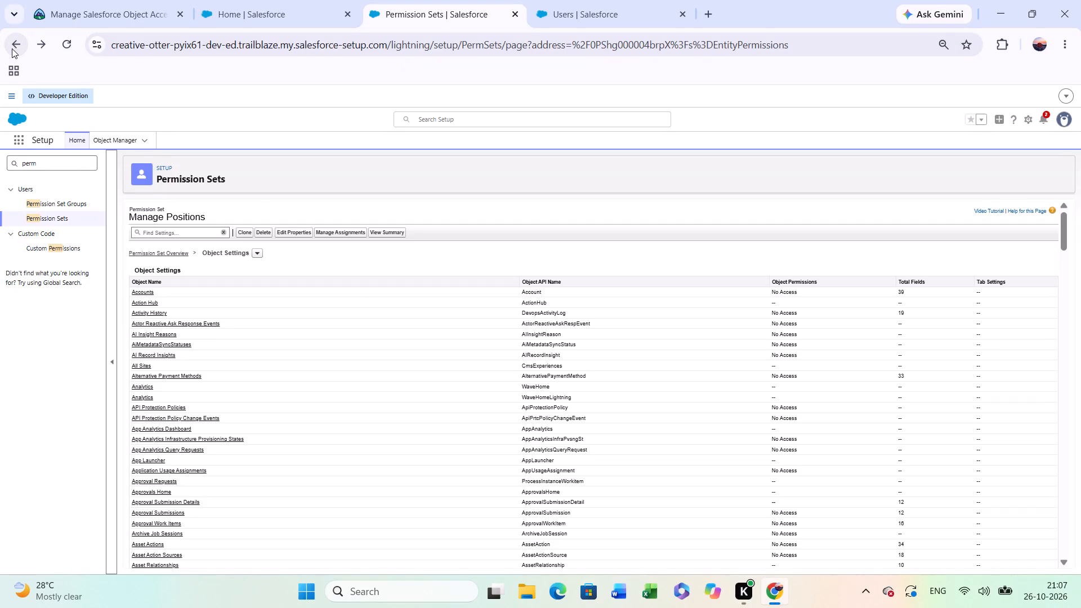
left_click(187, 234)
Switch to the Trailhead unit and reread the challenge's pre-work and Manage Positions permission set requirements.
left_click(42, 0)
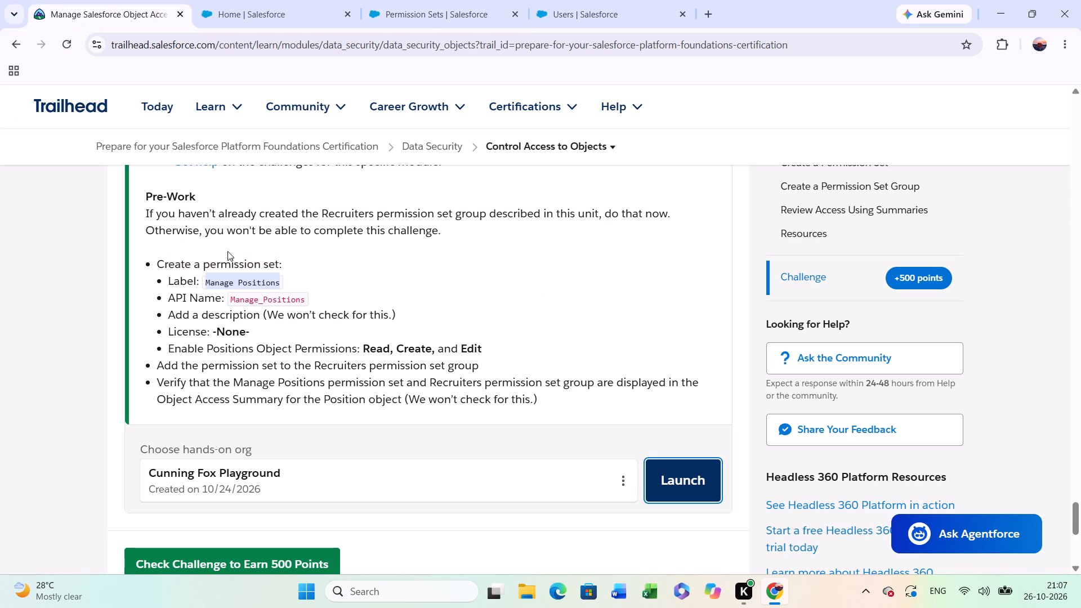
scroll(225, 316, "up", 2)
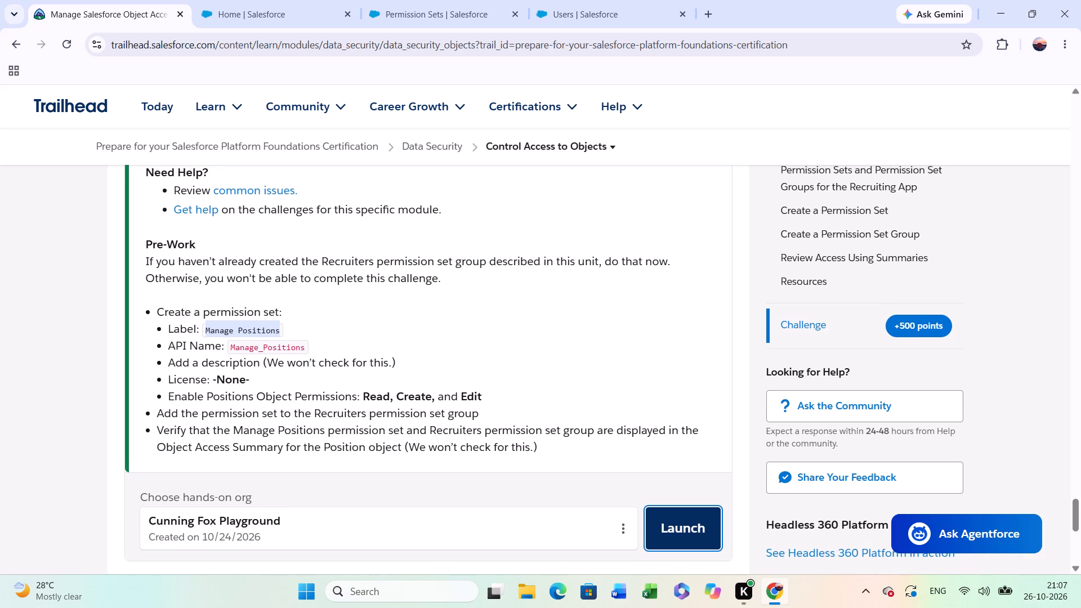
scroll(489, 485, "down", 3)
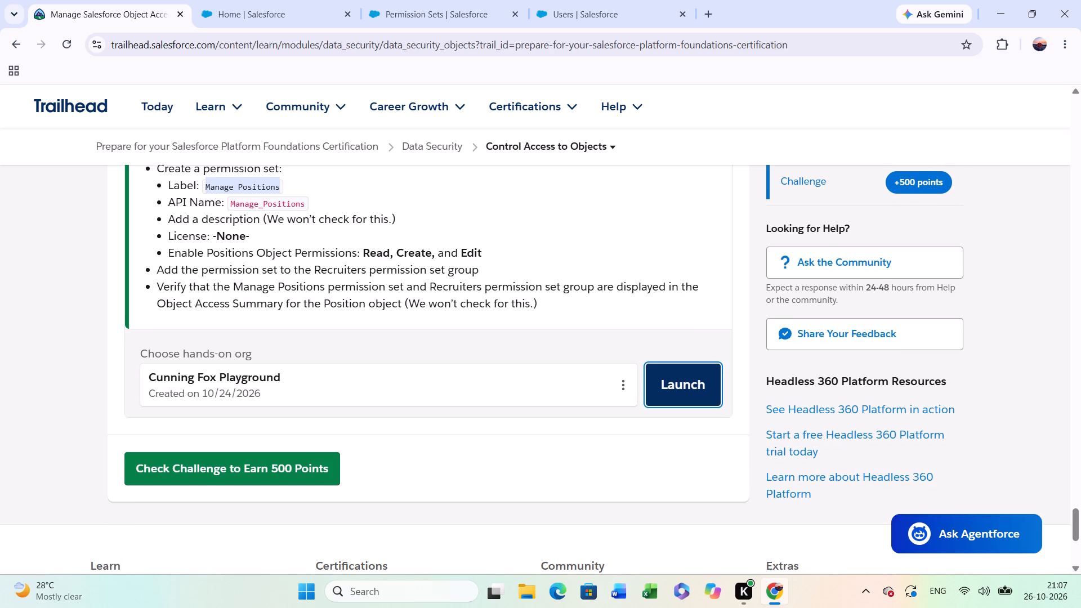
scroll(342, 255, "up", 2)
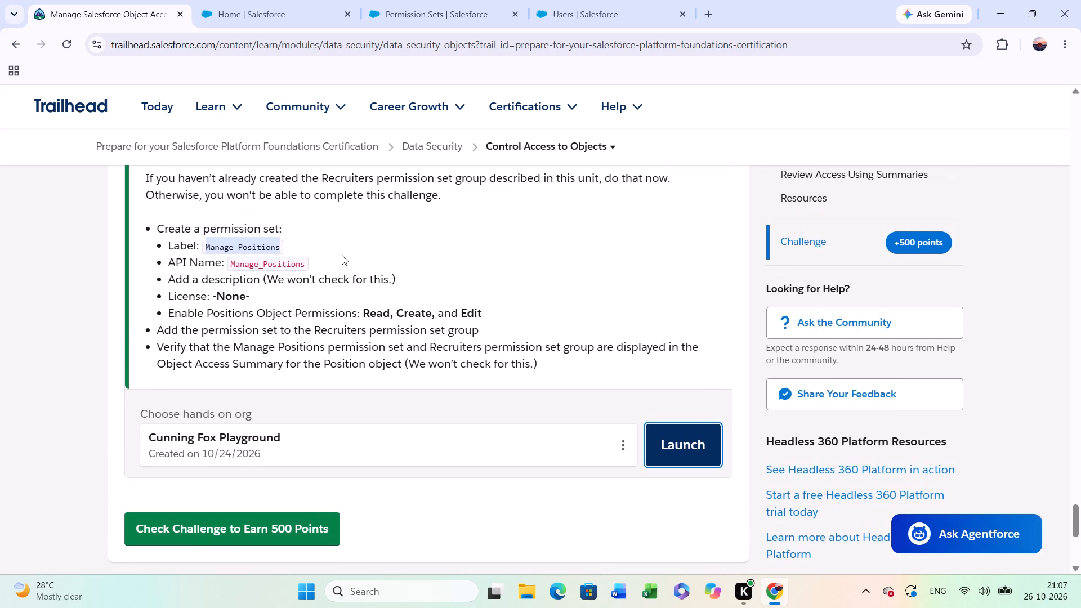
scroll(342, 255, "up", 3)
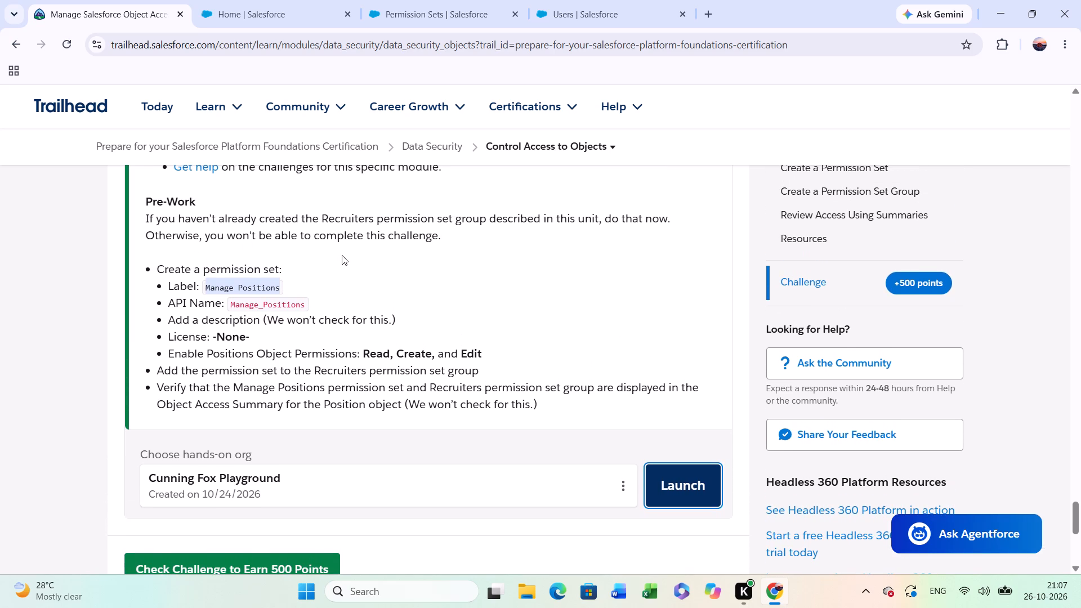
Look through the Trailhead unit's challenge, access summary and Create a Permission Set instructions for how object permissions are enabled.
scroll(342, 255, "up", 2)
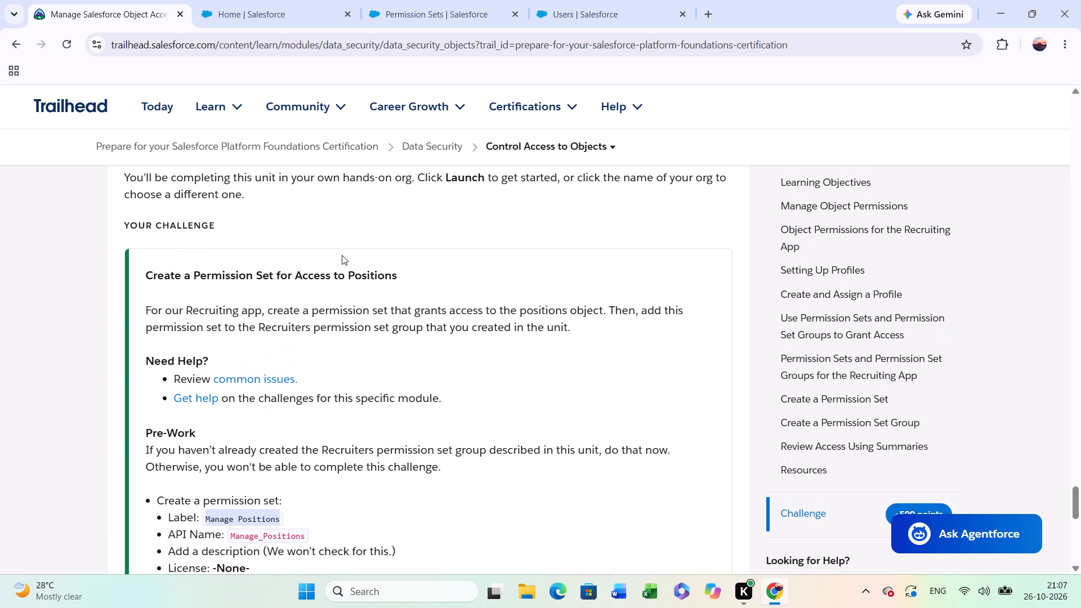
scroll(342, 255, "up", 5)
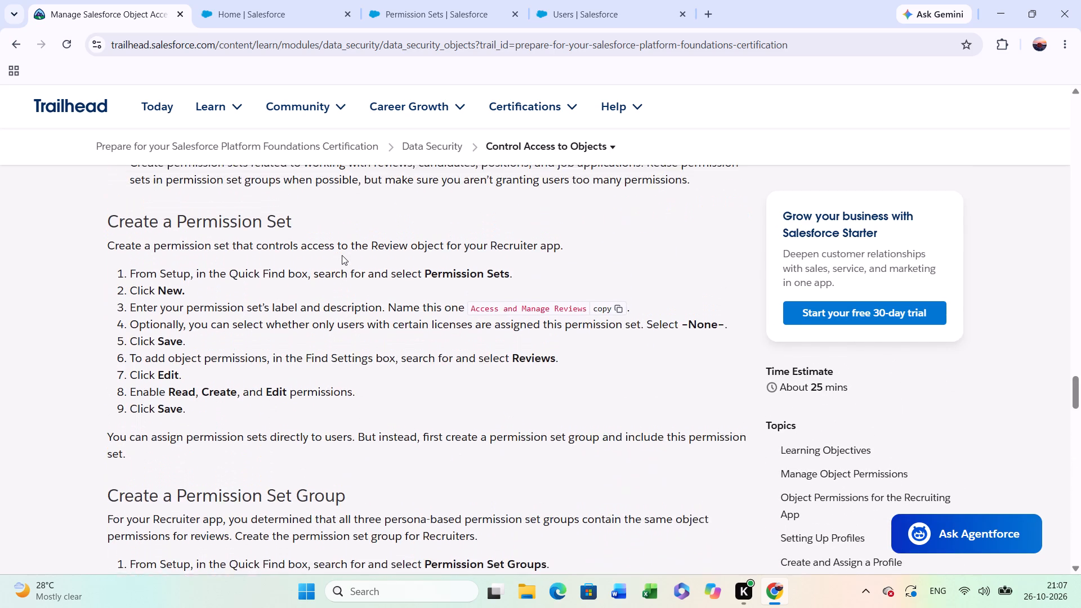
scroll(342, 255, "down", 3)
scroll(342, 255, "up", 1)
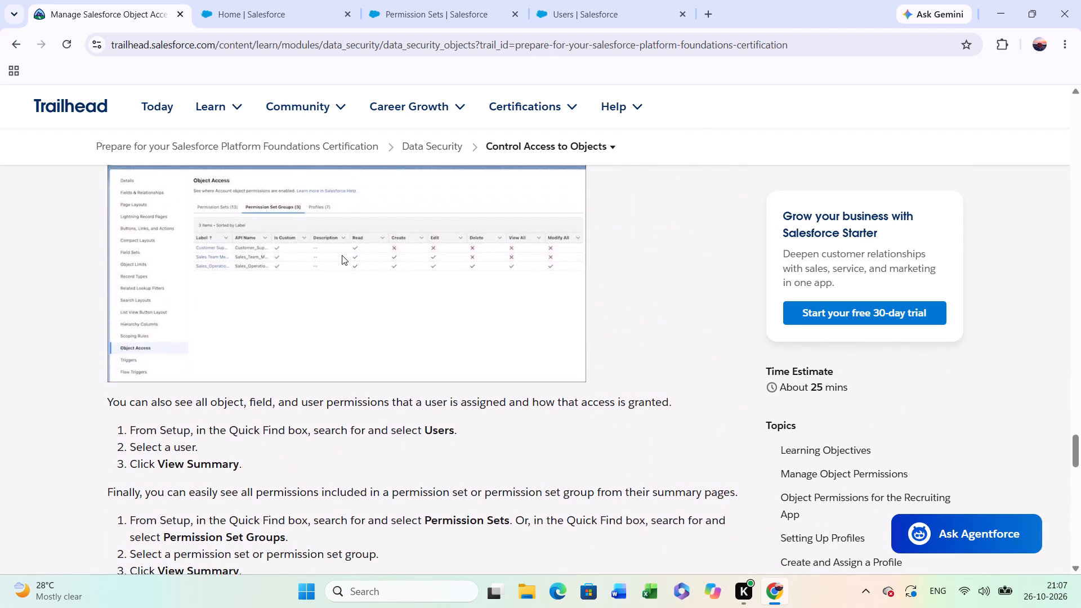
scroll(342, 255, "up", 1)
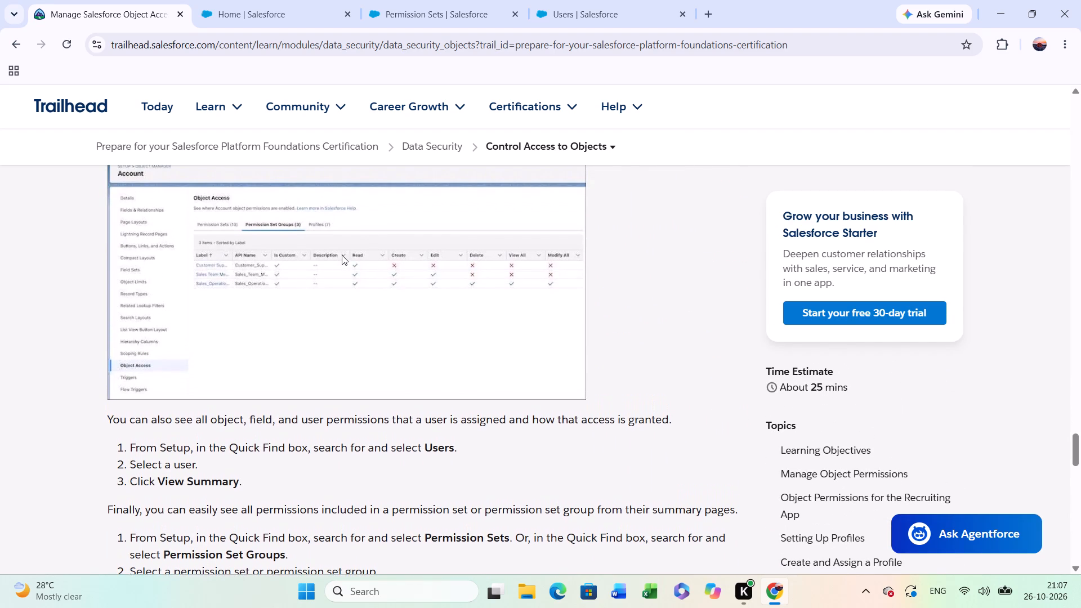
scroll(342, 255, "up", 1)
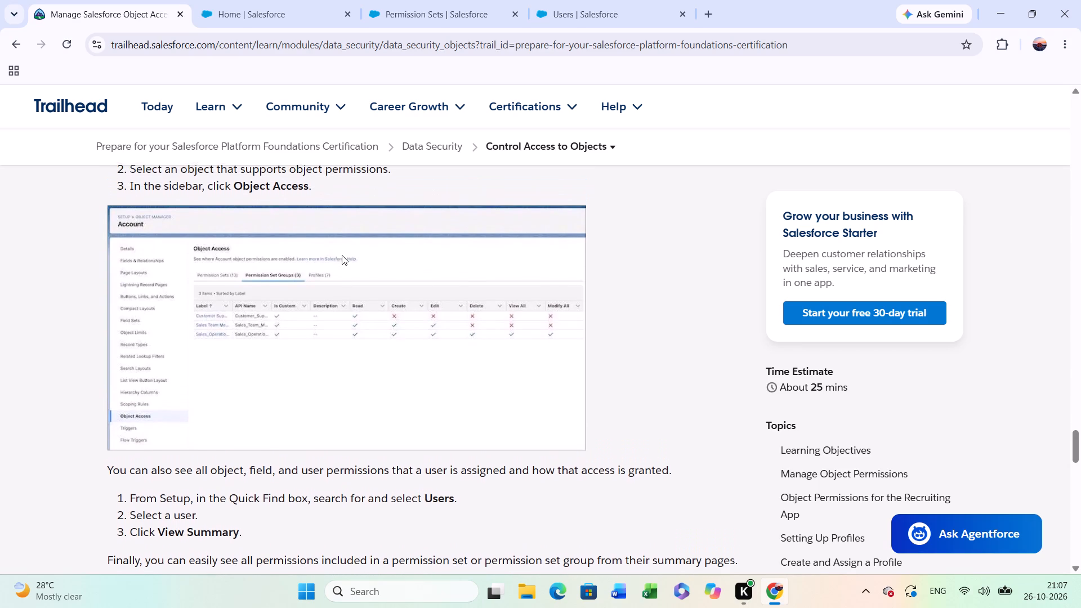
scroll(342, 255, "down", 3)
scroll(342, 255, "up", 1)
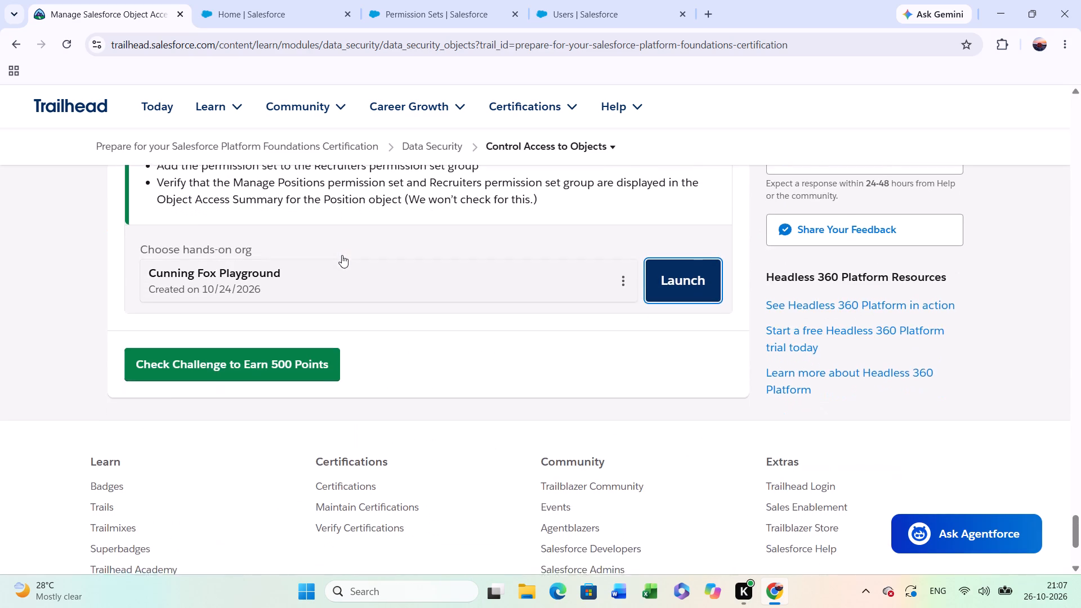
scroll(342, 255, "up", 7)
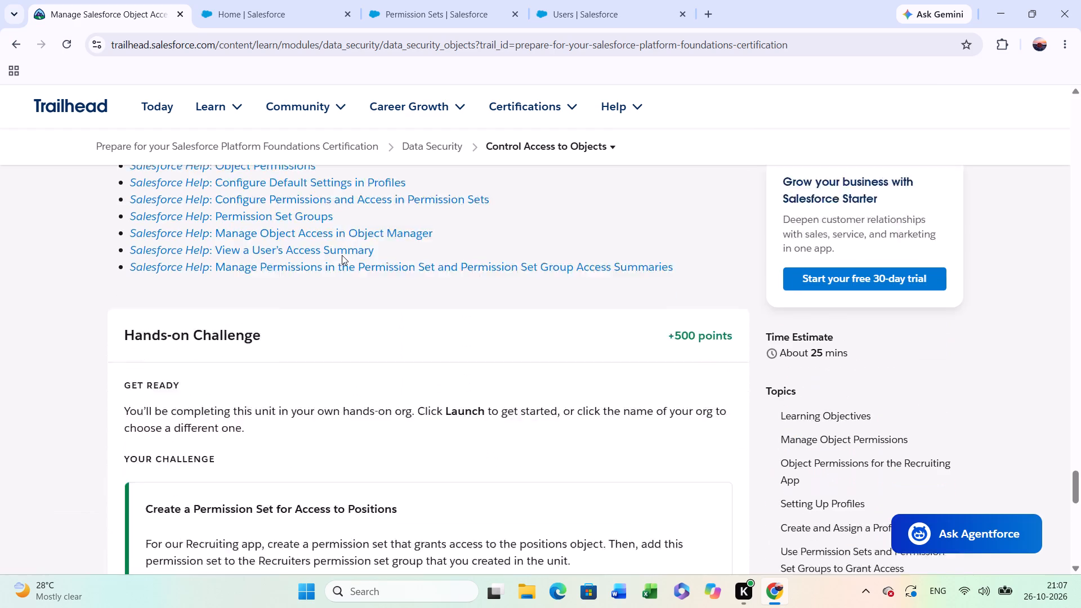
scroll(342, 255, "up", 3)
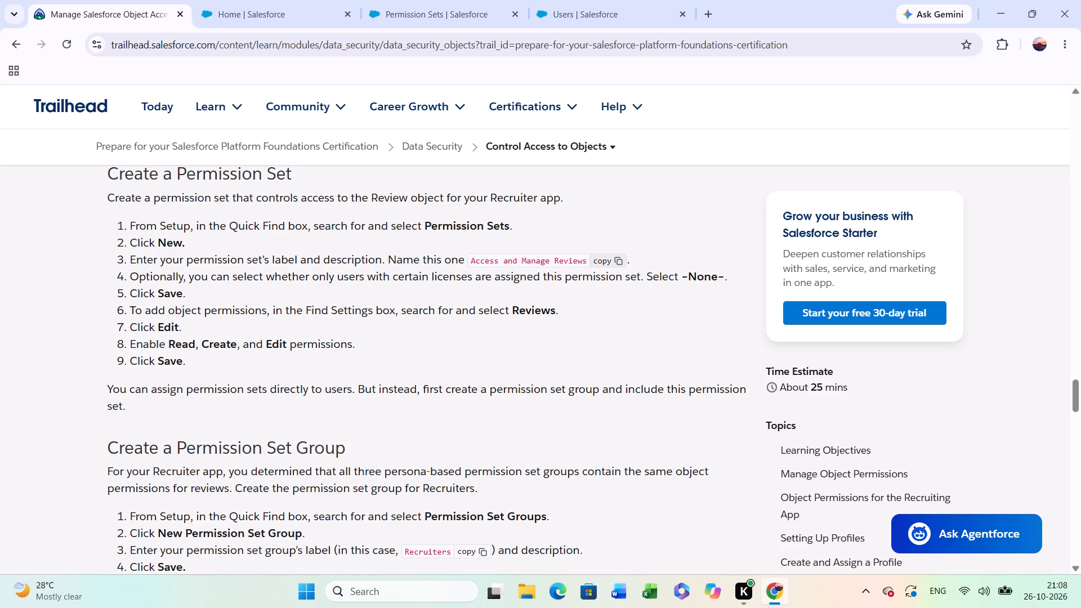
Switch to the Permission Sets page and search Setup for "object" in place of the current search term.
left_click(424, 0)
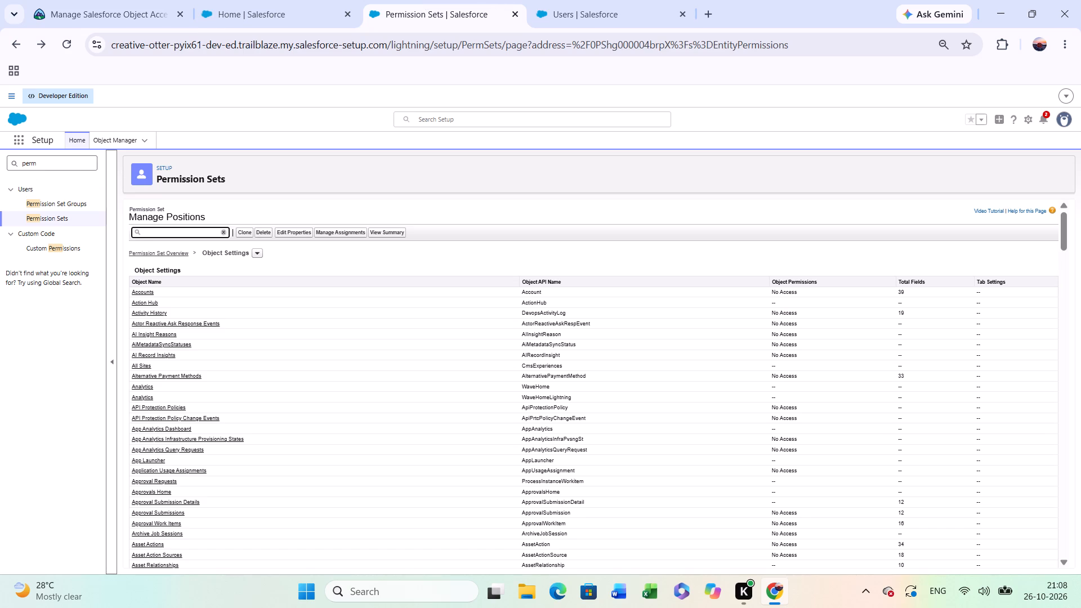
left_click_drag(58, 168, 9, 161)
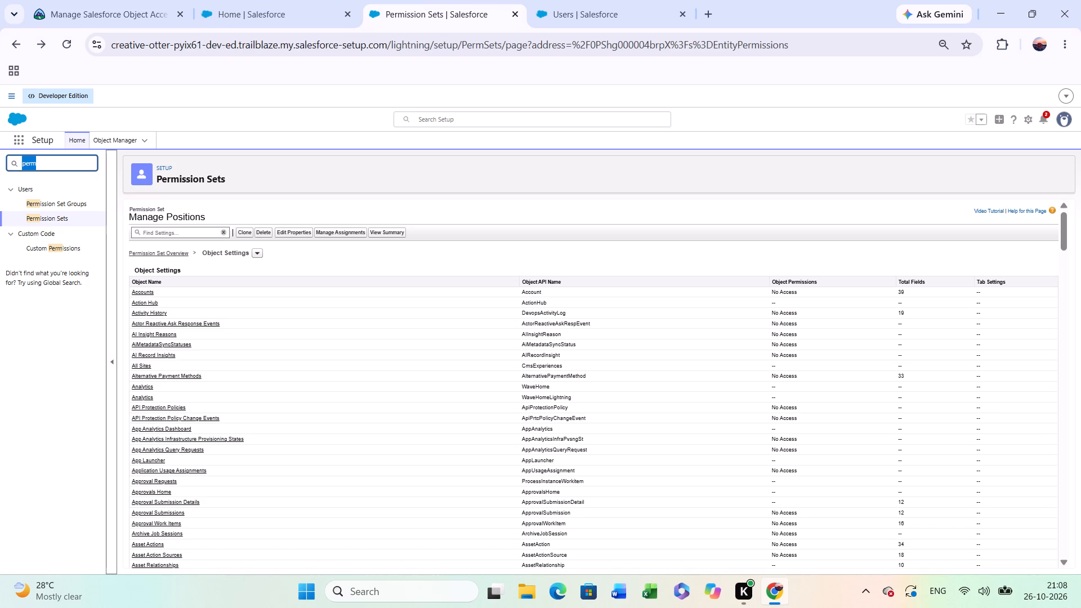
key("o")
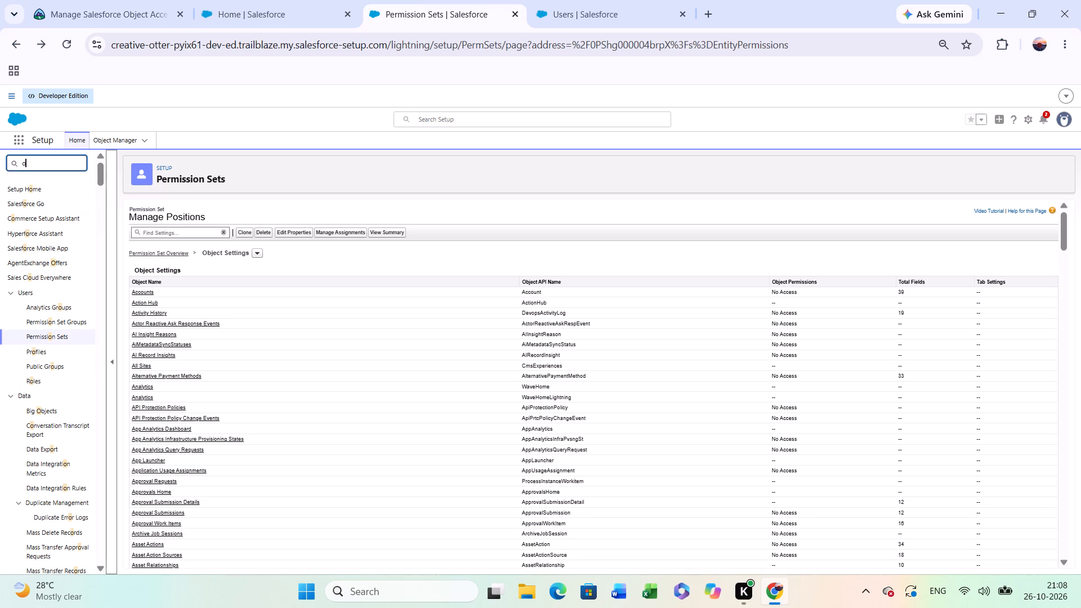
type("bject")
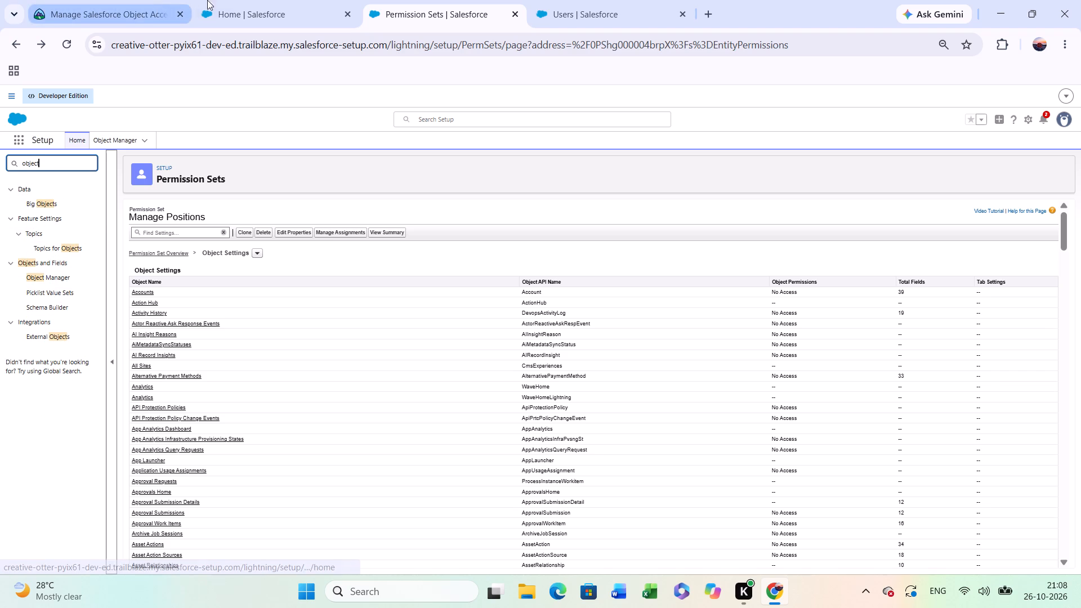
Return to the Trailhead unit and reread the Create a Permission Set Group and Review Access Using Summaries sections.
left_click(71, 0)
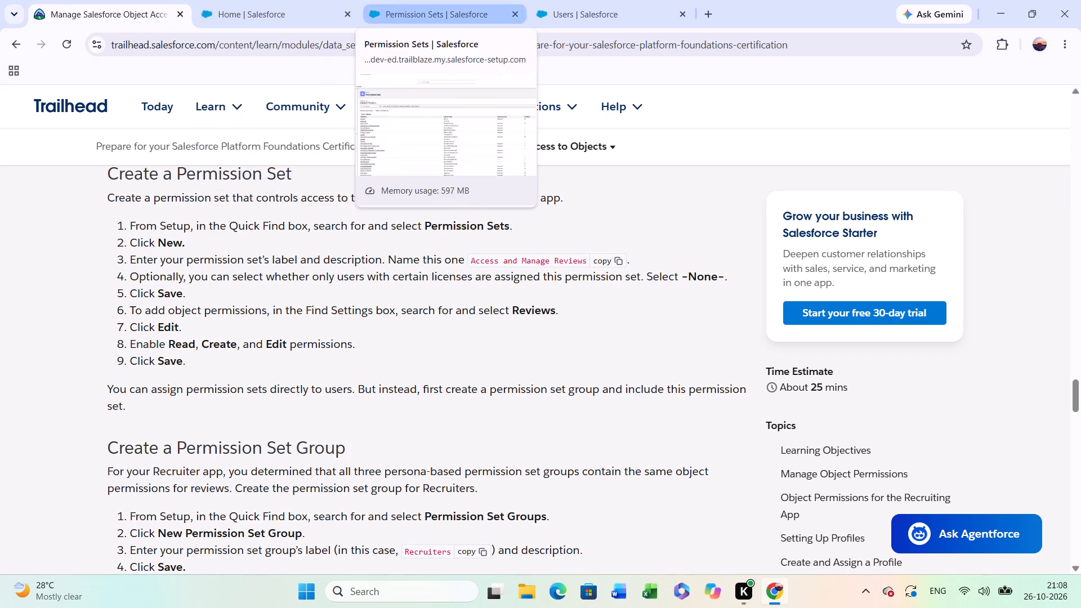
scroll(180, 357, "down", 1)
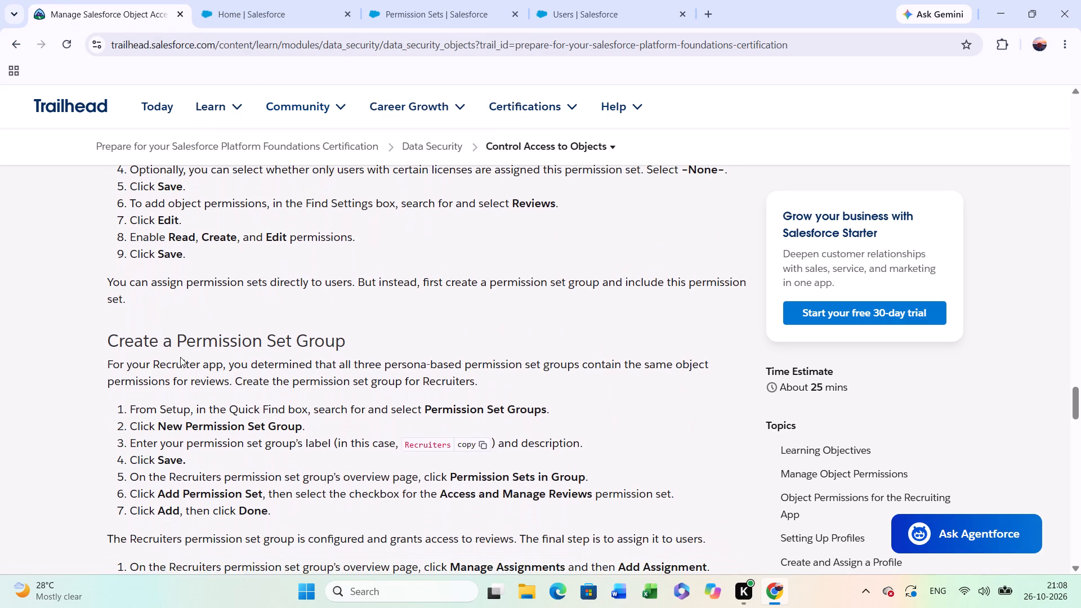
scroll(180, 357, "down", 3)
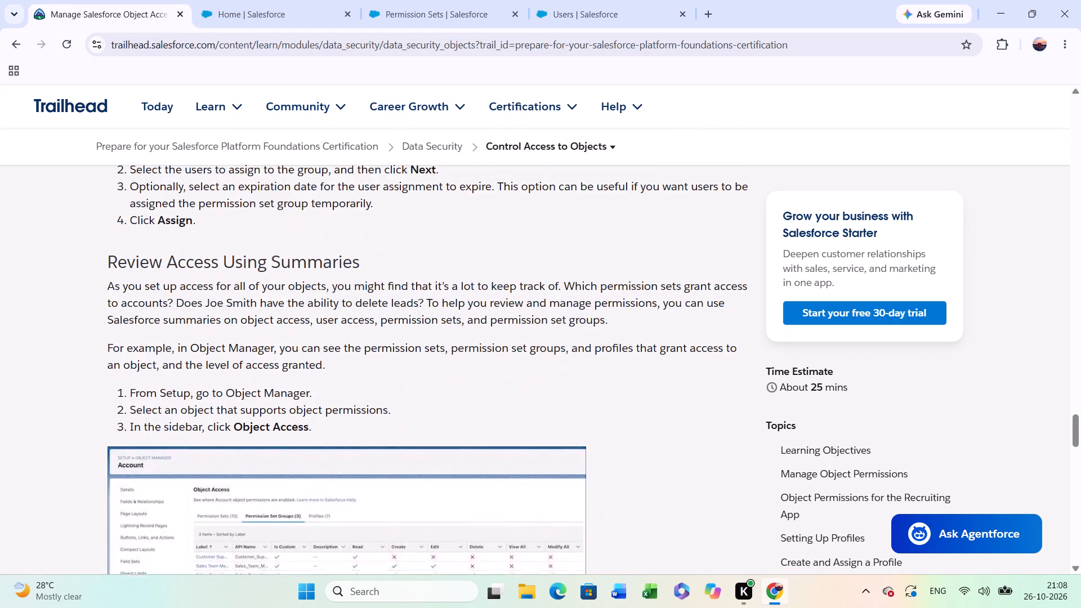
scroll(180, 357, "down", 1)
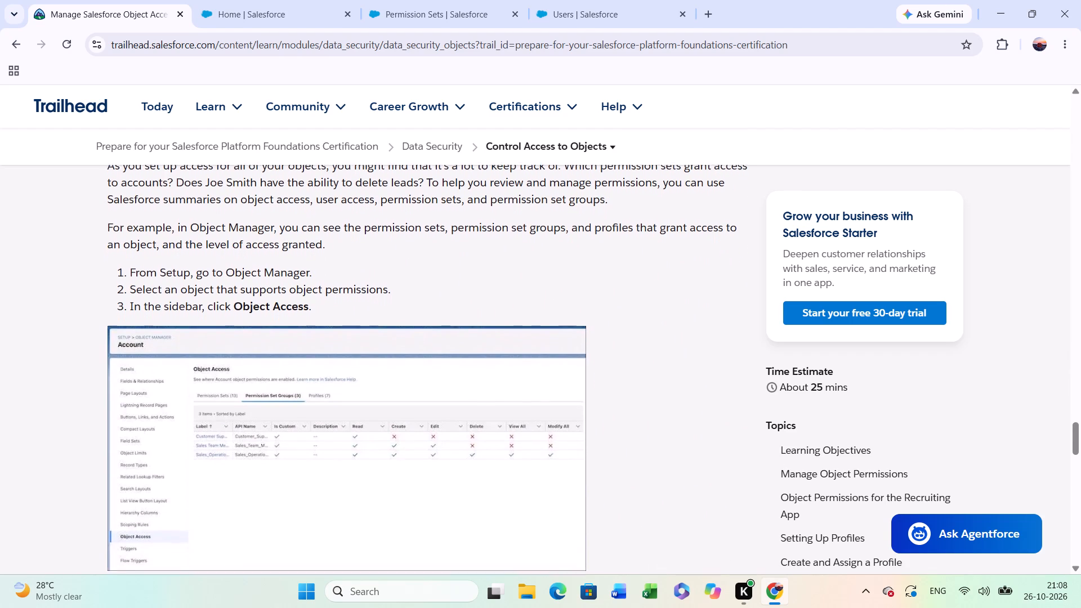
scroll(180, 357, "down", 2)
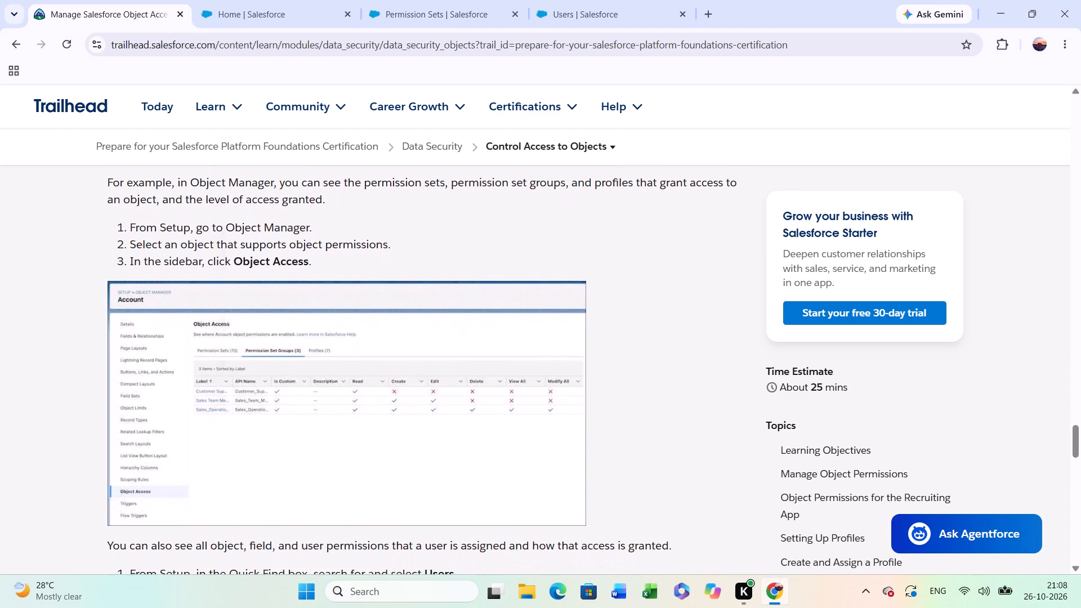
Back in the Manage Positions permission set, search its settings for "object permission".
left_click(474, 0)
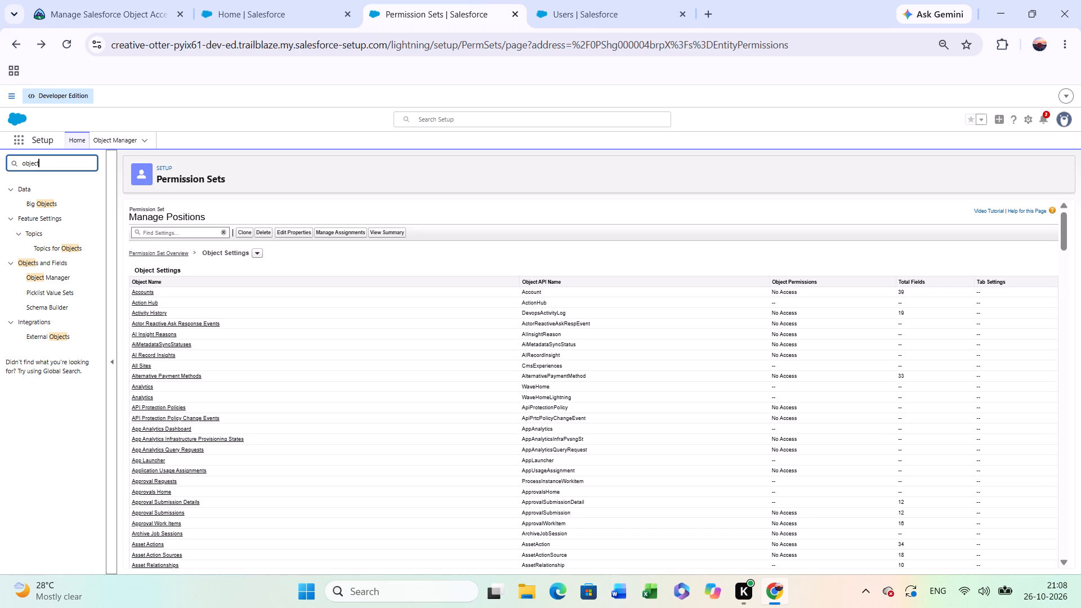
left_click(187, 235)
key("o")
type("bject")
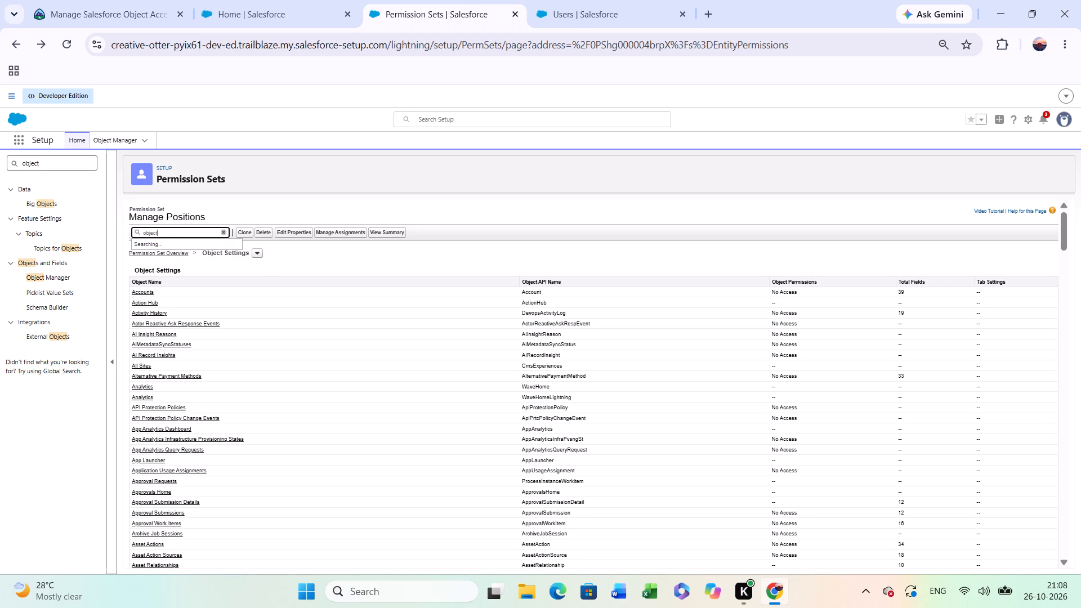
key("space")
type("permission")
Open the Accounts object settings of the Manage Positions permission set.
left_click(139, 294)
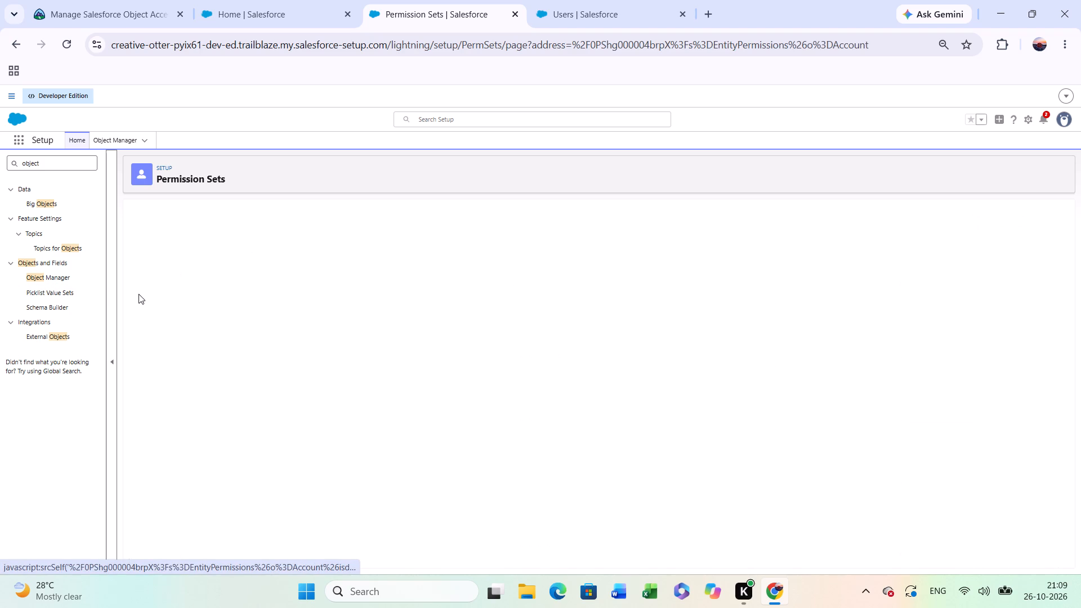
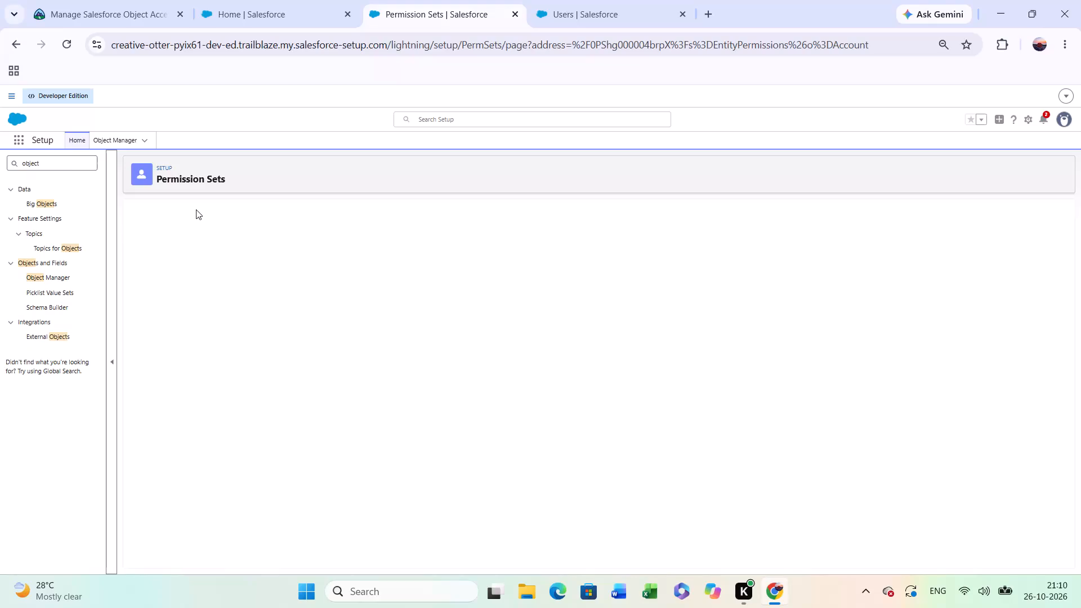
Reload the Accounts settings of the Manage Positions permission set, enable Read, Create and Edit object permissions, and save.
key("ctrl+r")
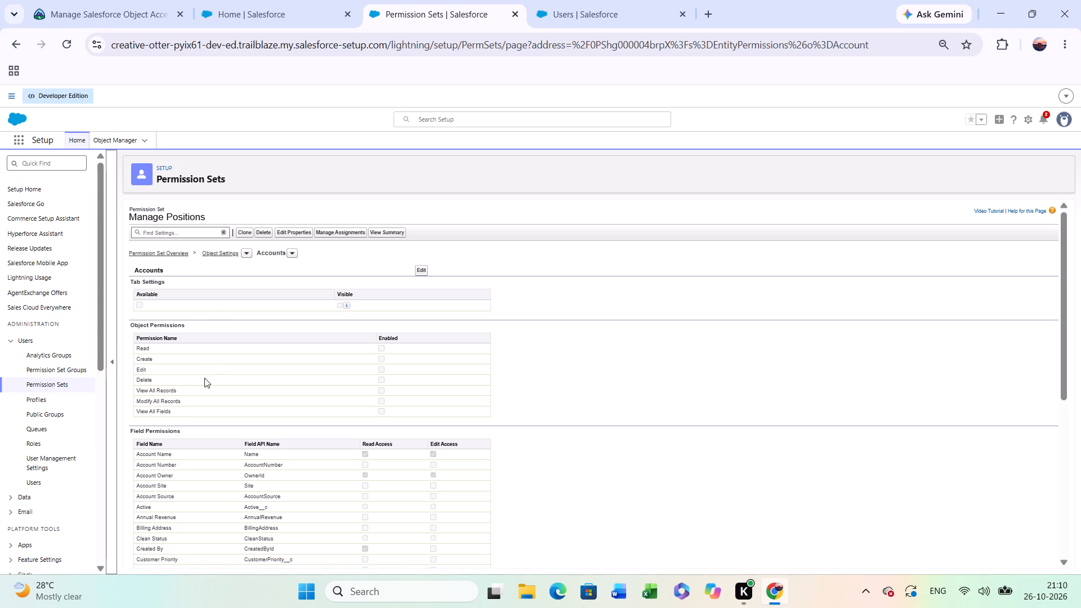
scroll(204, 378, "down", 2)
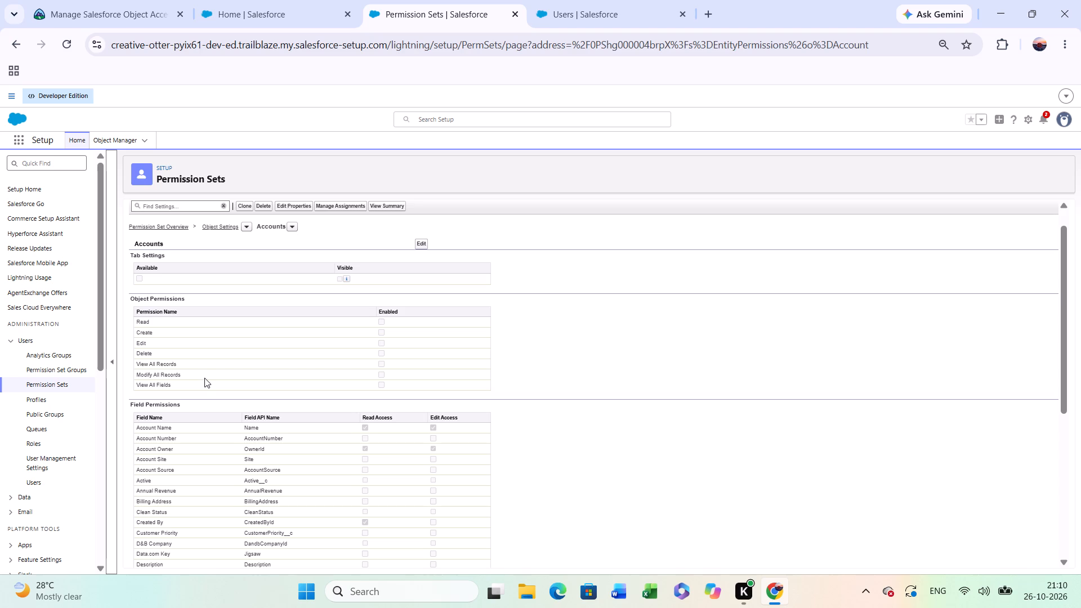
left_click(381, 321)
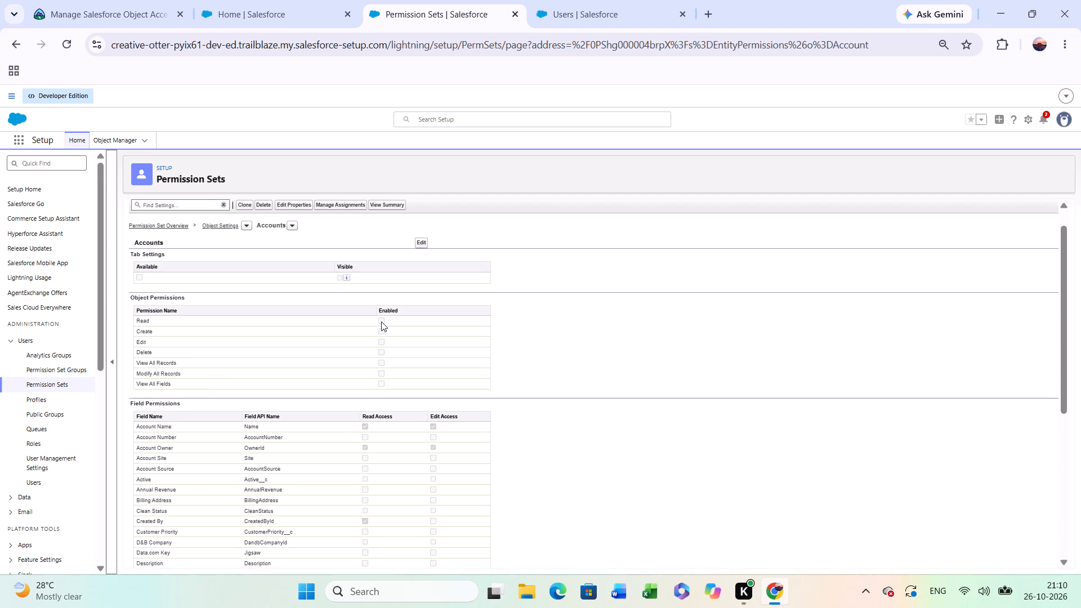
scroll(381, 321, "up", 1)
left_click(417, 275)
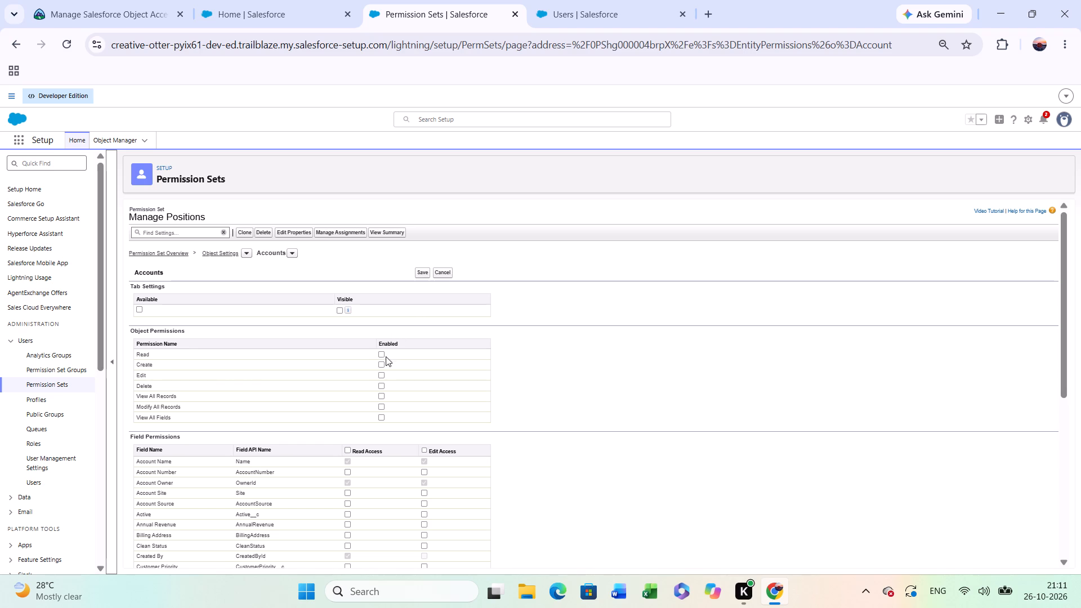
left_click(403, 269)
left_click(376, 423)
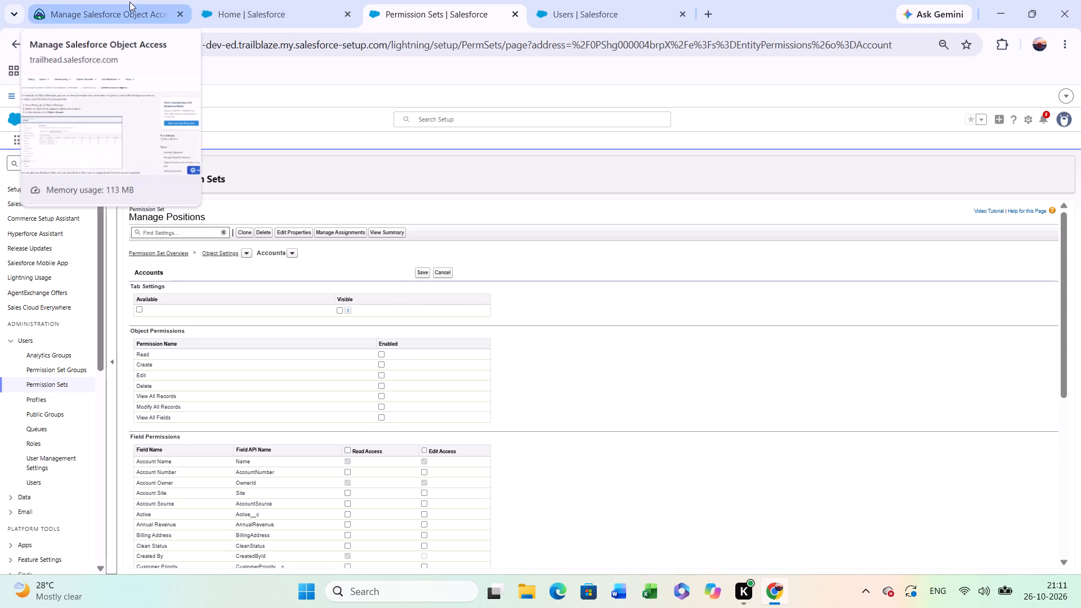
double_click(305, 11)
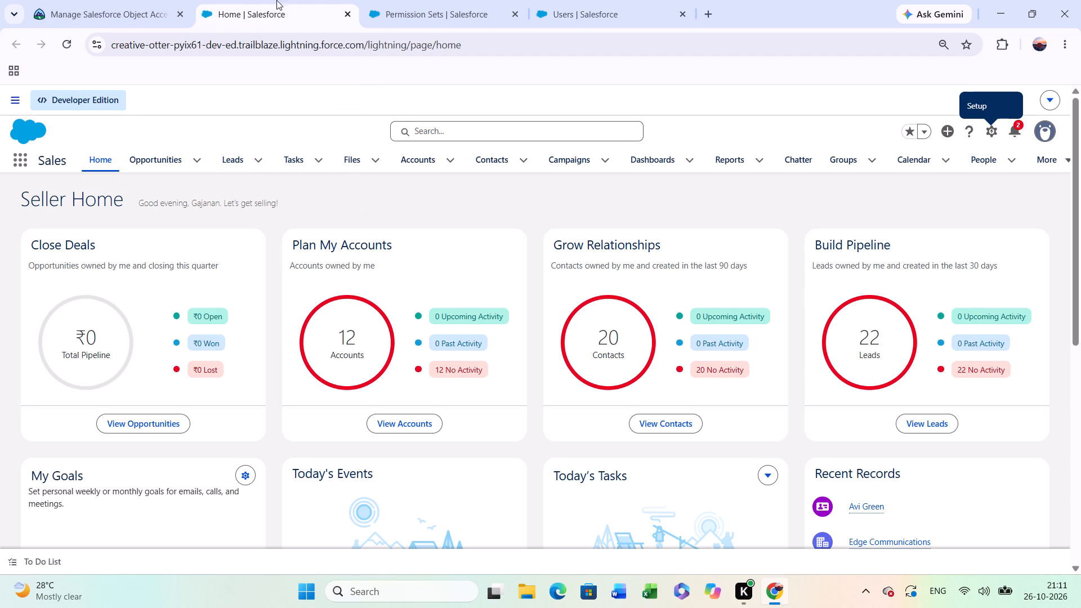
left_click(421, 11)
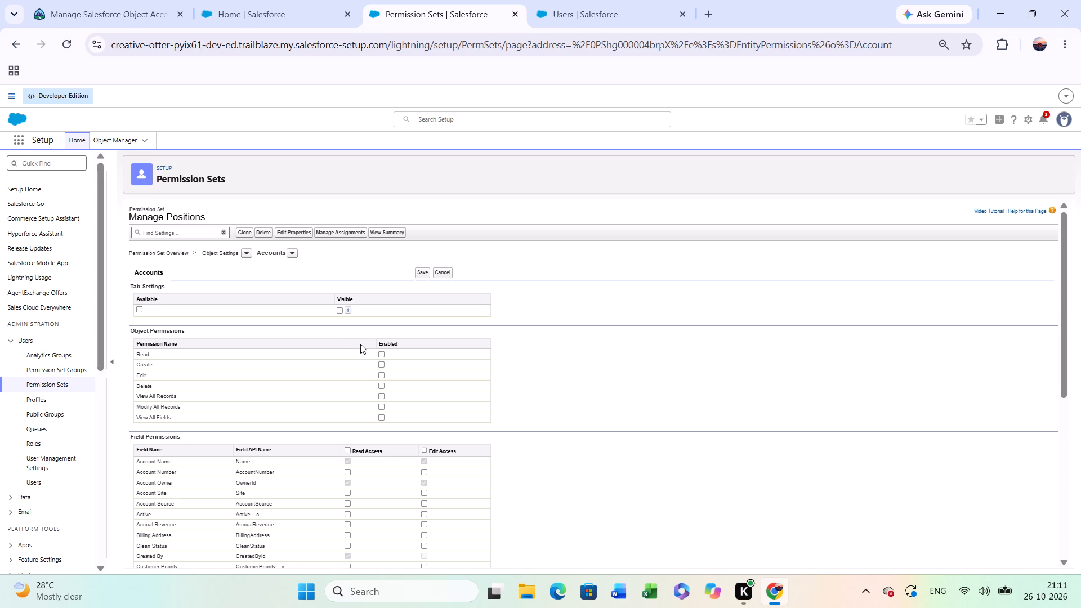
left_click(381, 356)
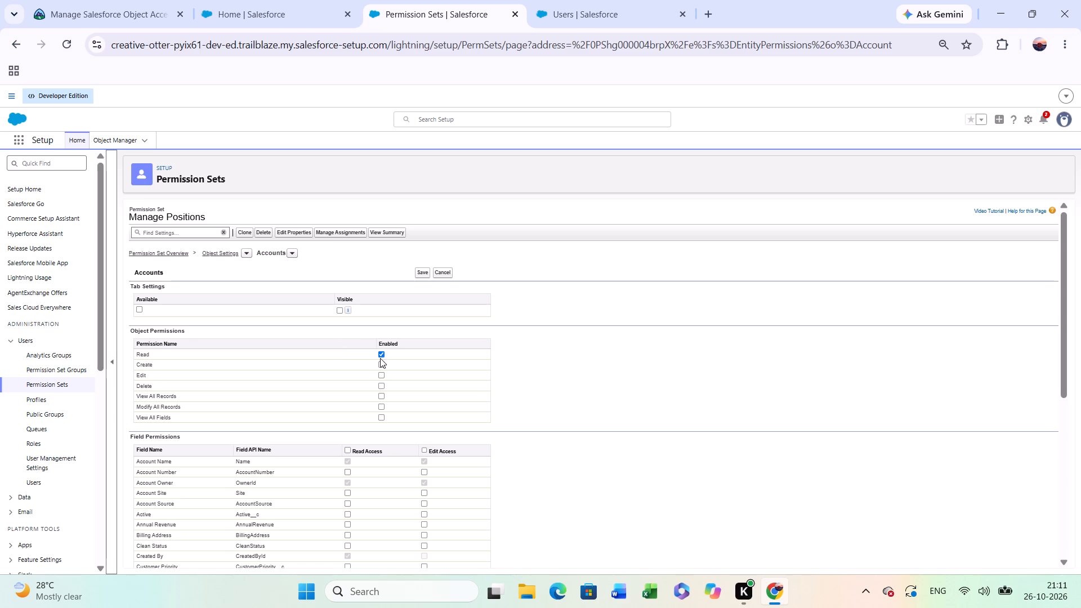
left_click(378, 363)
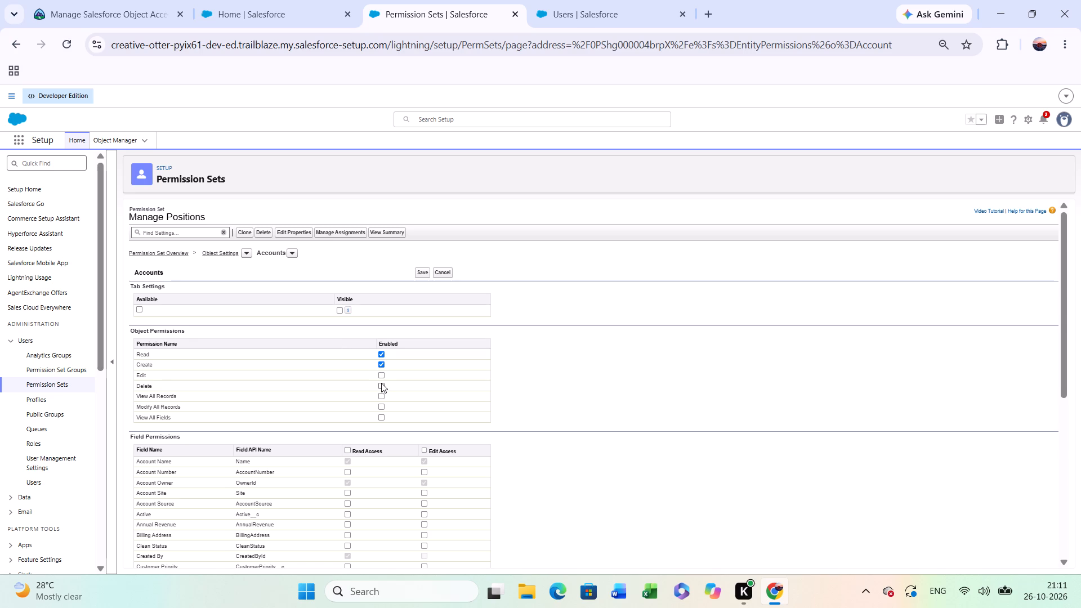
left_click(384, 375)
left_click(422, 275)
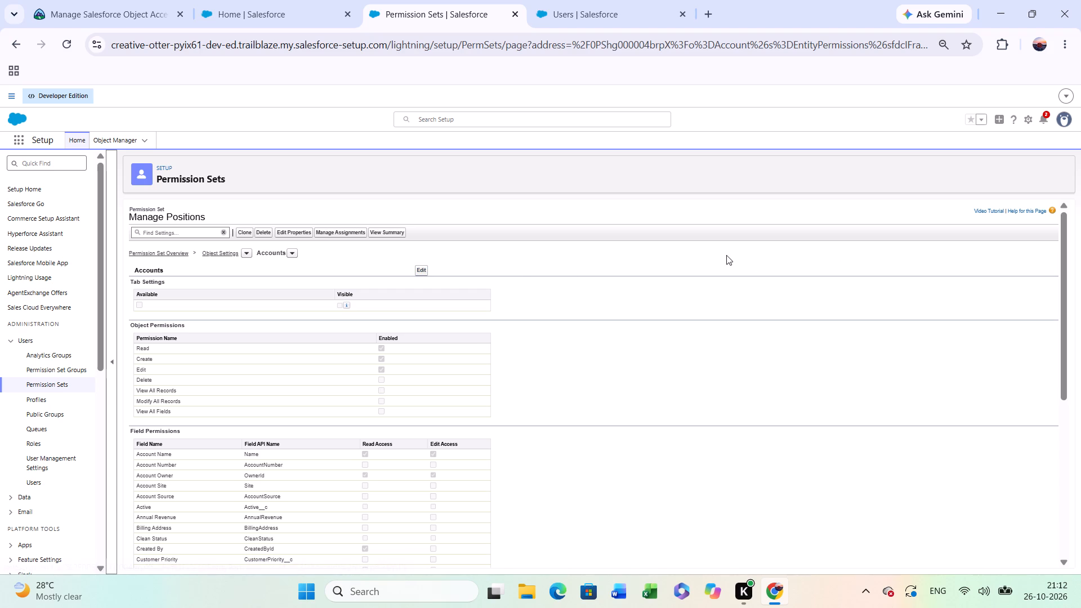
scroll(325, 365, "down", 1)
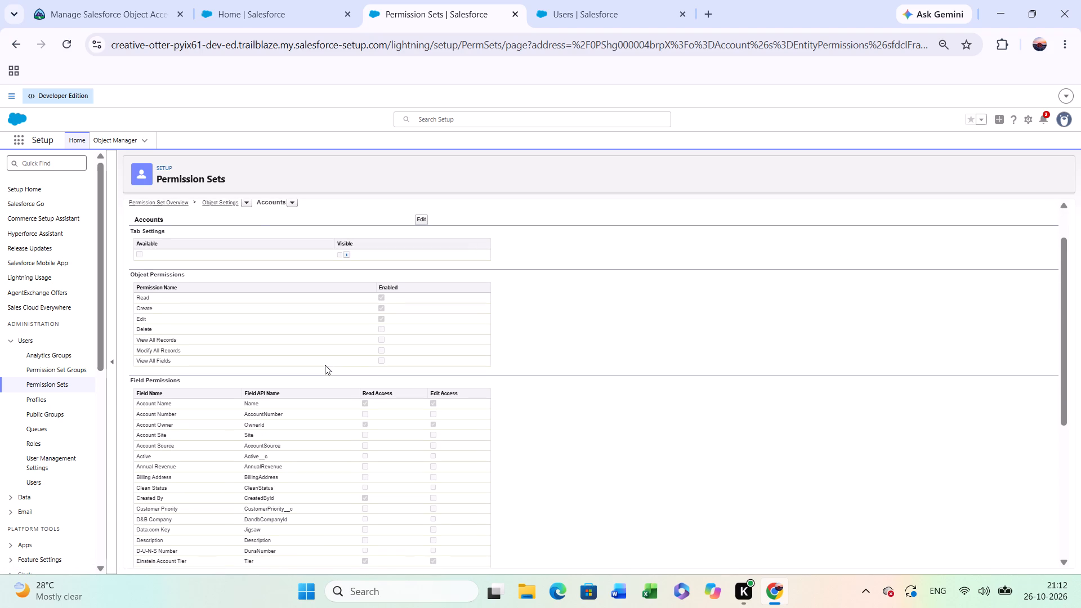
scroll(477, 376, "down", 4)
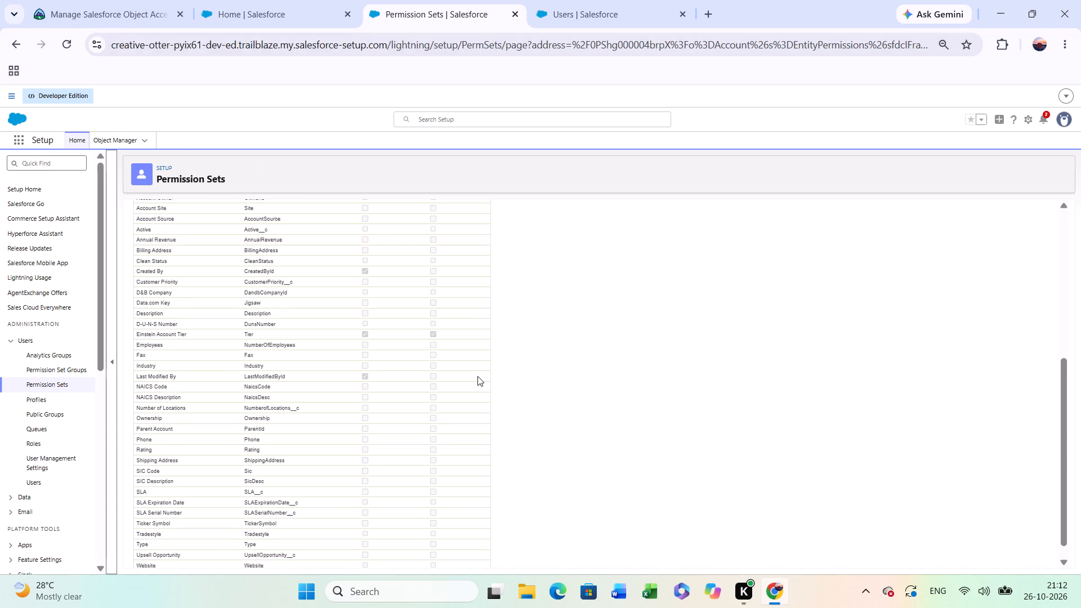
scroll(477, 376, "up", 6)
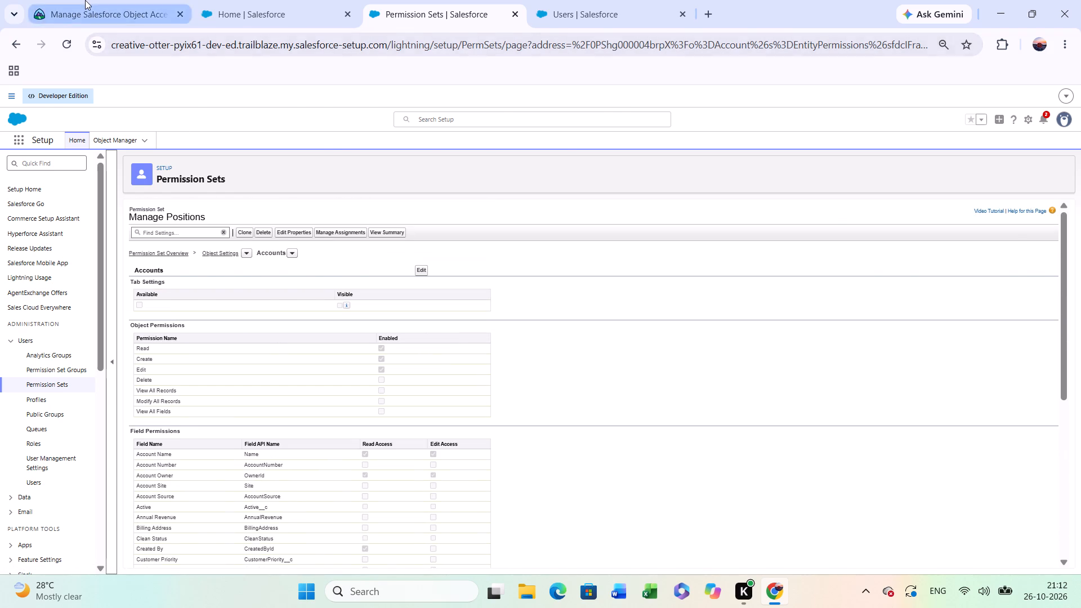
Return to the Trailhead unit and submit the hands-on challenge for checking.
left_click(85, 0)
scroll(228, 392, "down", 15)
scroll(229, 374, "up", 1)
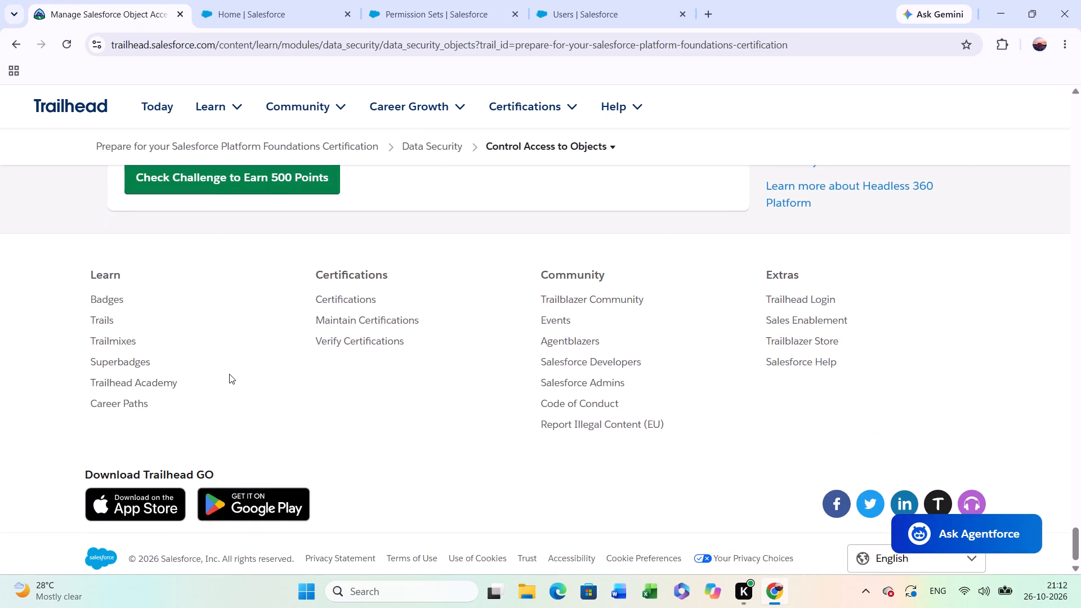
scroll(229, 374, "up", 1)
left_click(229, 375)
Reread the challenge requirements for the Manage Positions permission set and look at the check feedback.
scroll(229, 375, "up", 1)
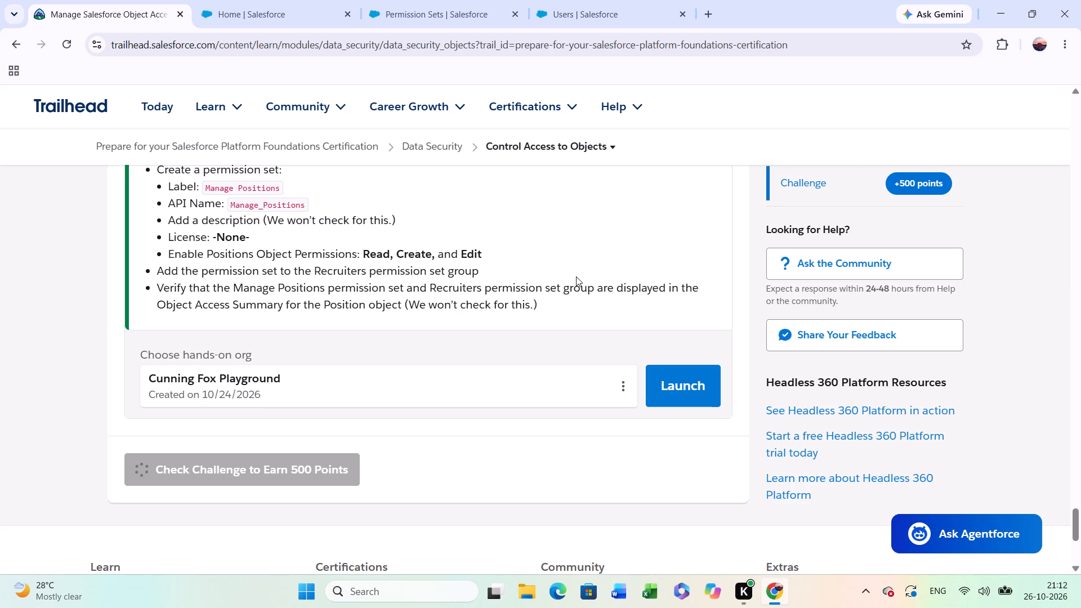
scroll(576, 276, "up", 4)
scroll(576, 276, "right", 1)
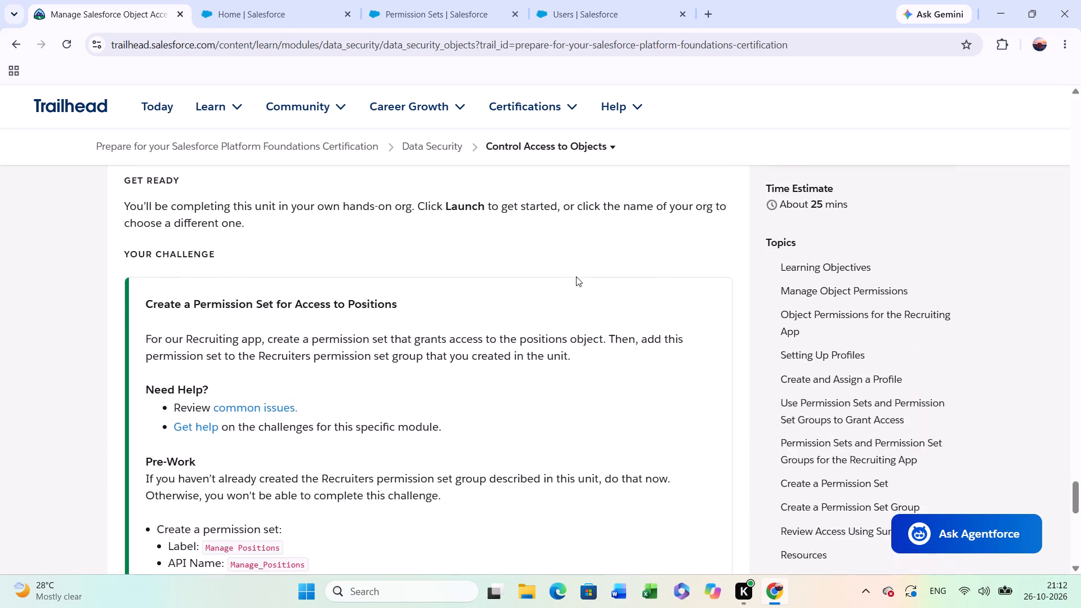
scroll(576, 276, "right", 2)
scroll(576, 276, "down", 1)
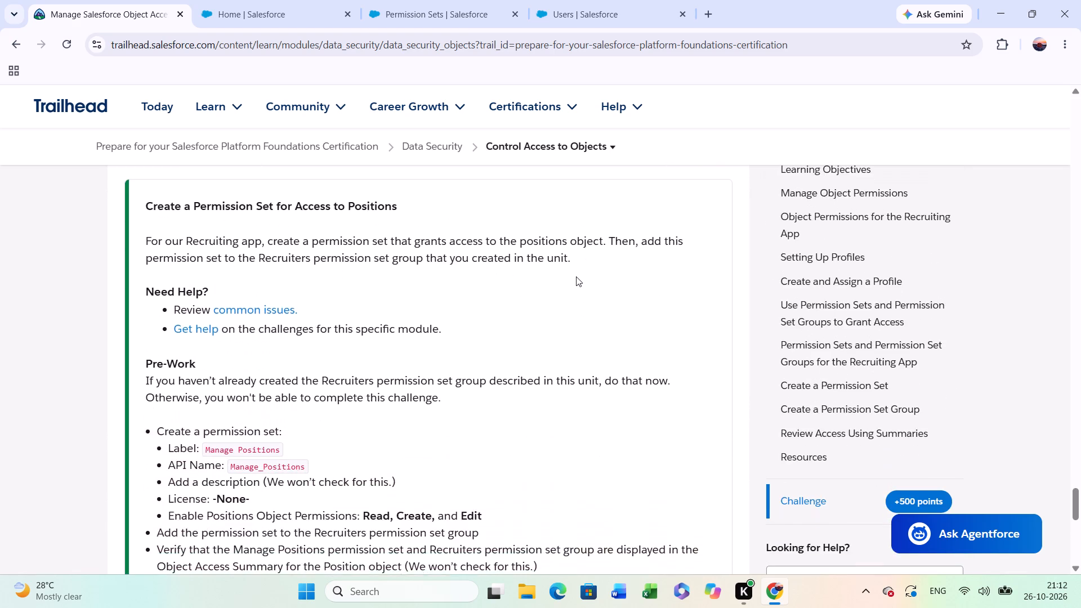
scroll(576, 276, "down", 2)
Go back to the Manage Positions permission set and review its Accounts object and field permissions.
left_click(246, 3)
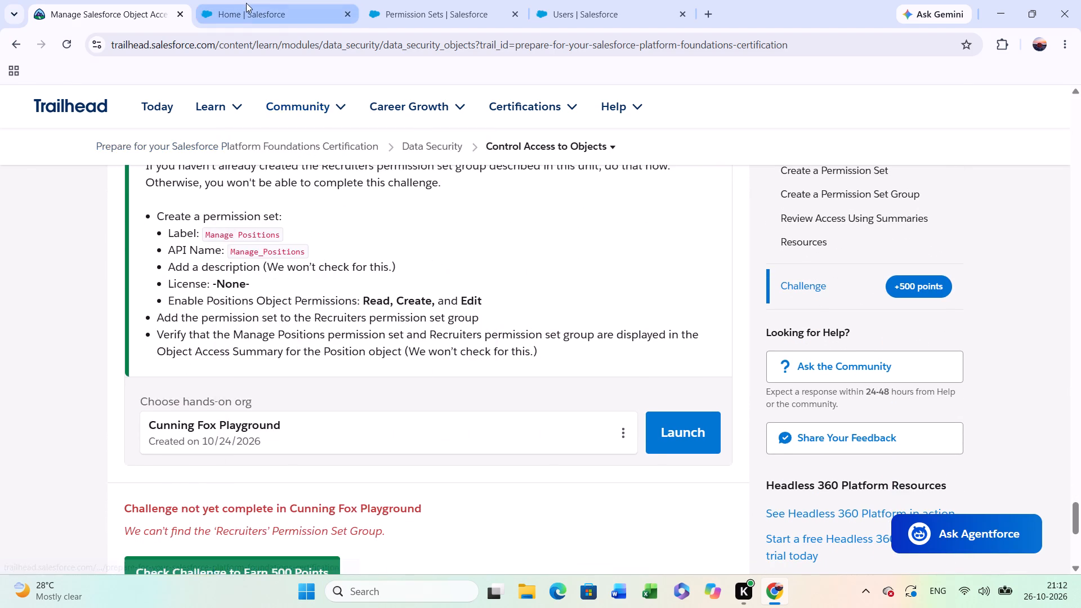
left_click(426, 0)
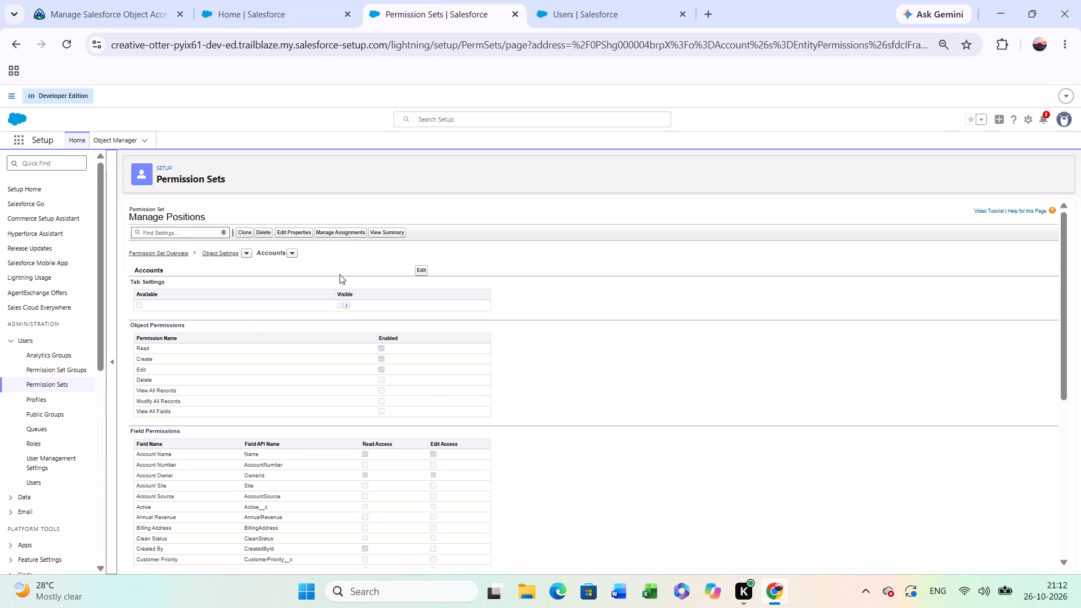
scroll(340, 274, "down", 7)
scroll(650, 279, "up", 3)
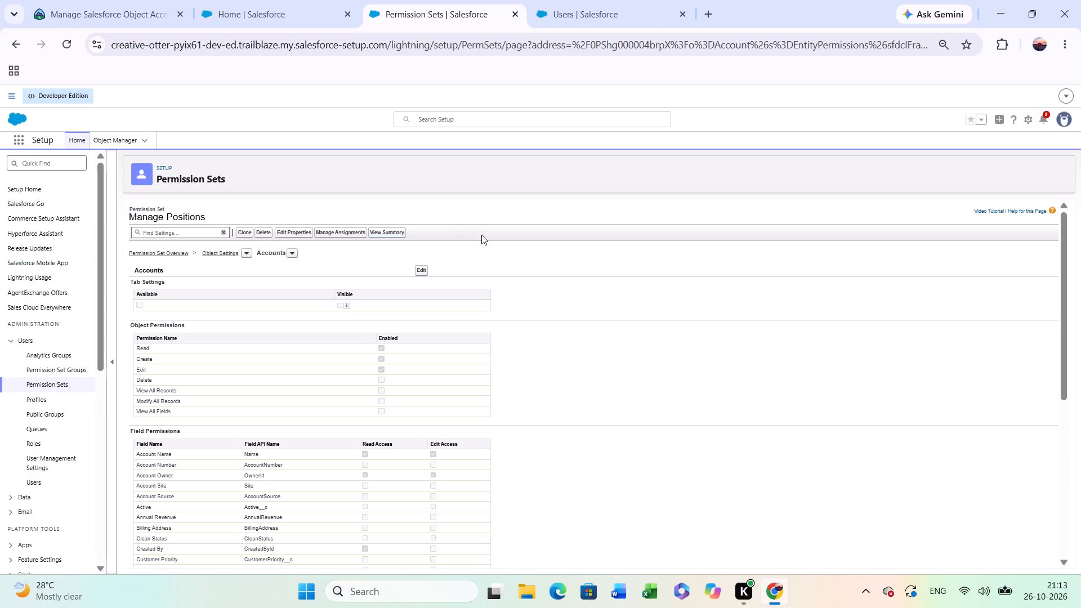
scroll(648, 253, "down", 3)
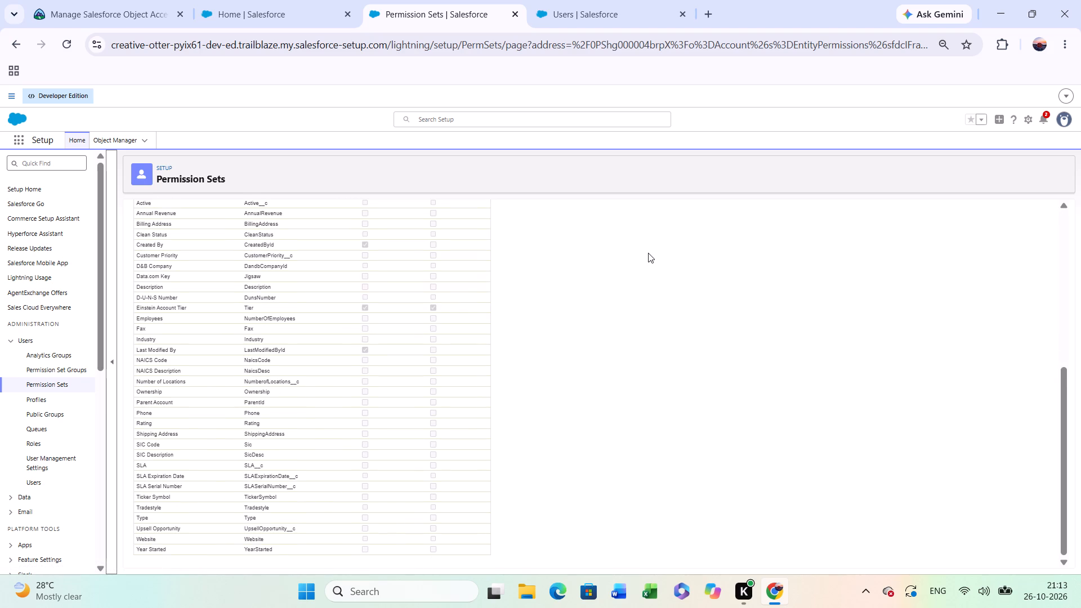
scroll(648, 253, "up", 1)
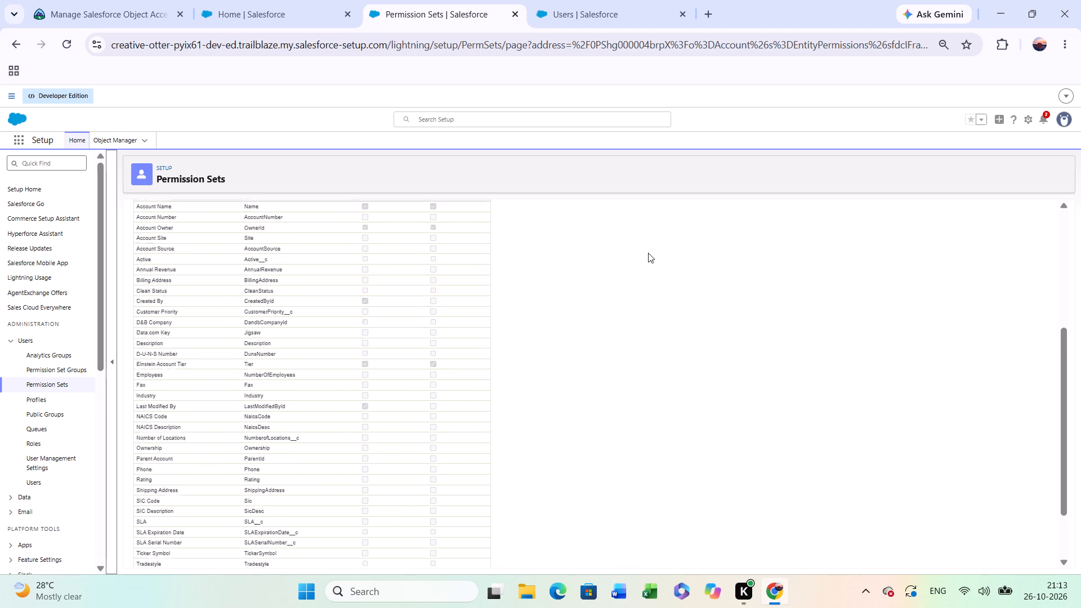
scroll(648, 253, "up", 1)
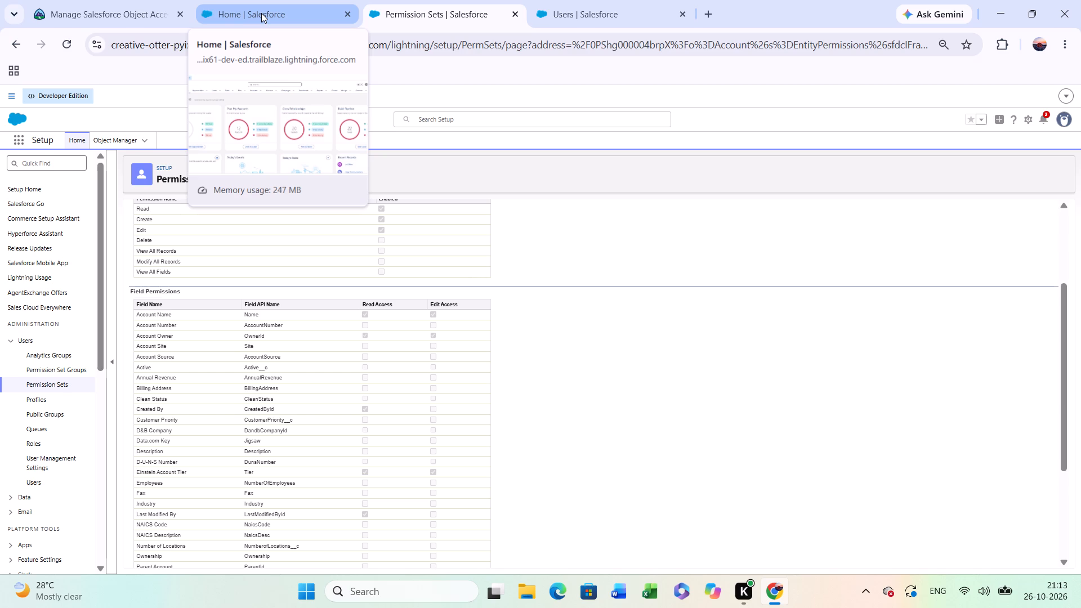
scroll(261, 13, "up", 2)
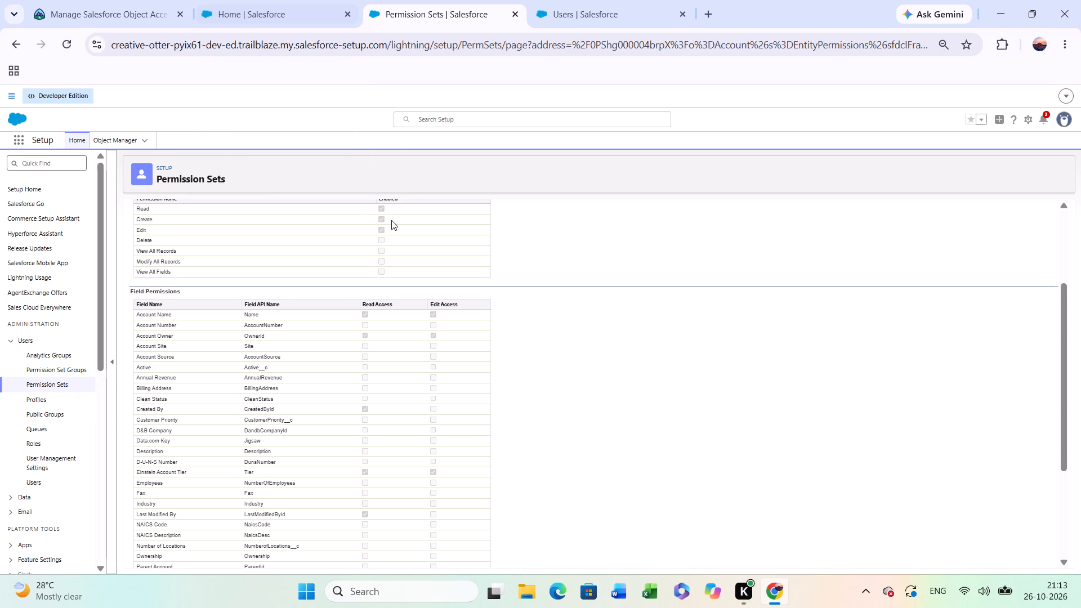
scroll(383, 262, "up", 2)
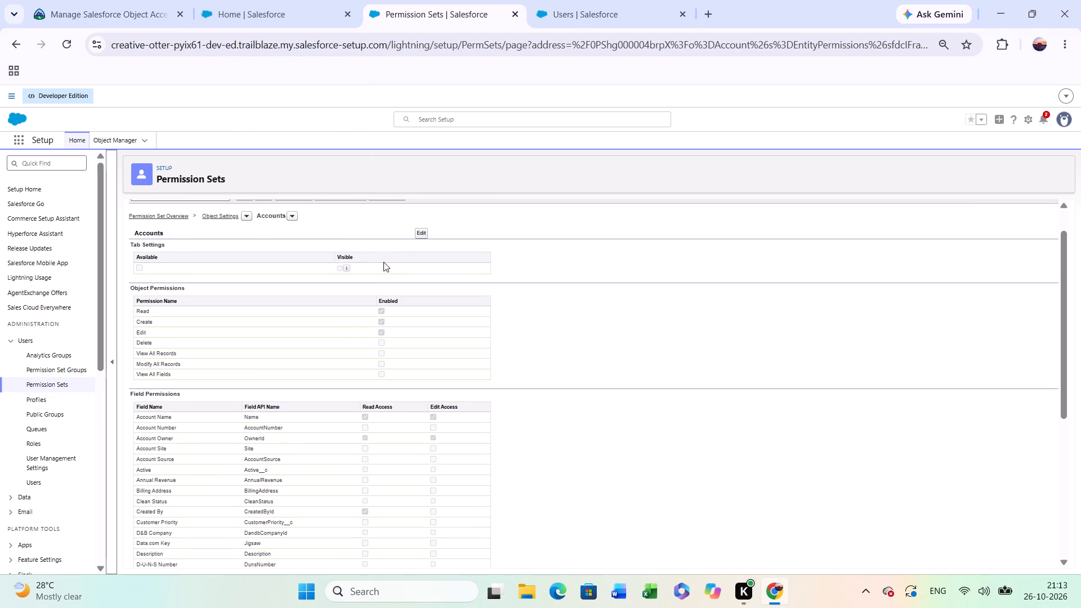
scroll(383, 262, "up", 2)
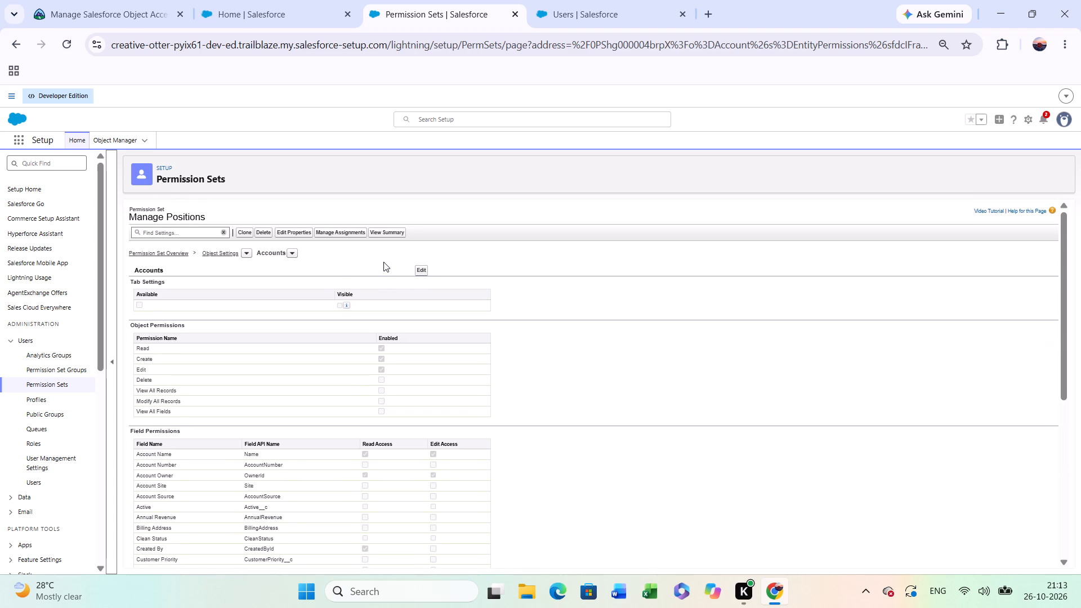
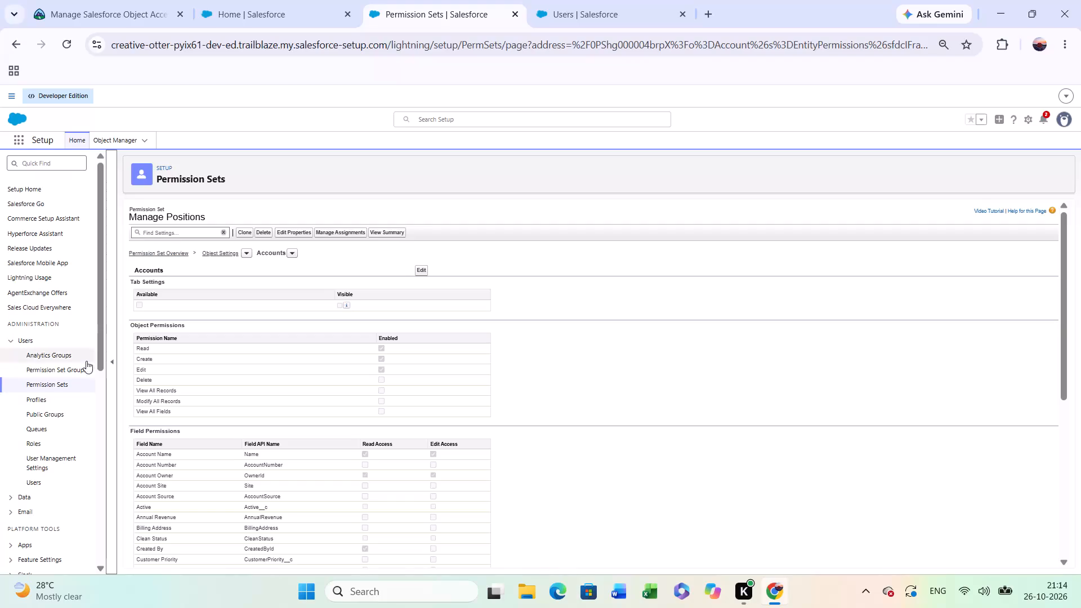
Create and save a permission set group with label and API name Recruiters, copied from the Trailhead challenge, leaving Session Activation Required off.
left_click(61, 374)
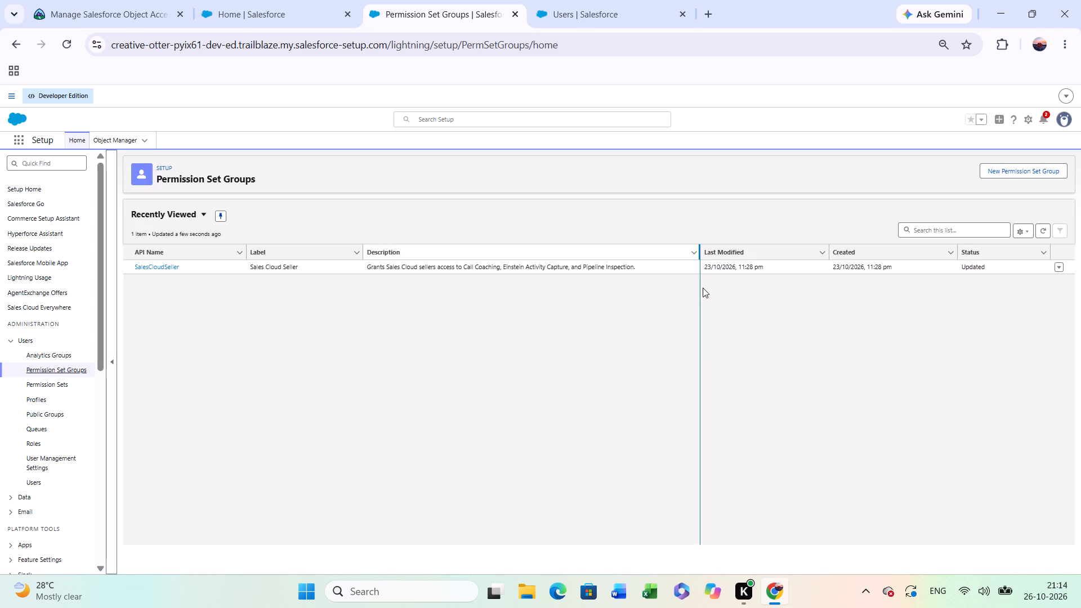
left_click(1019, 172)
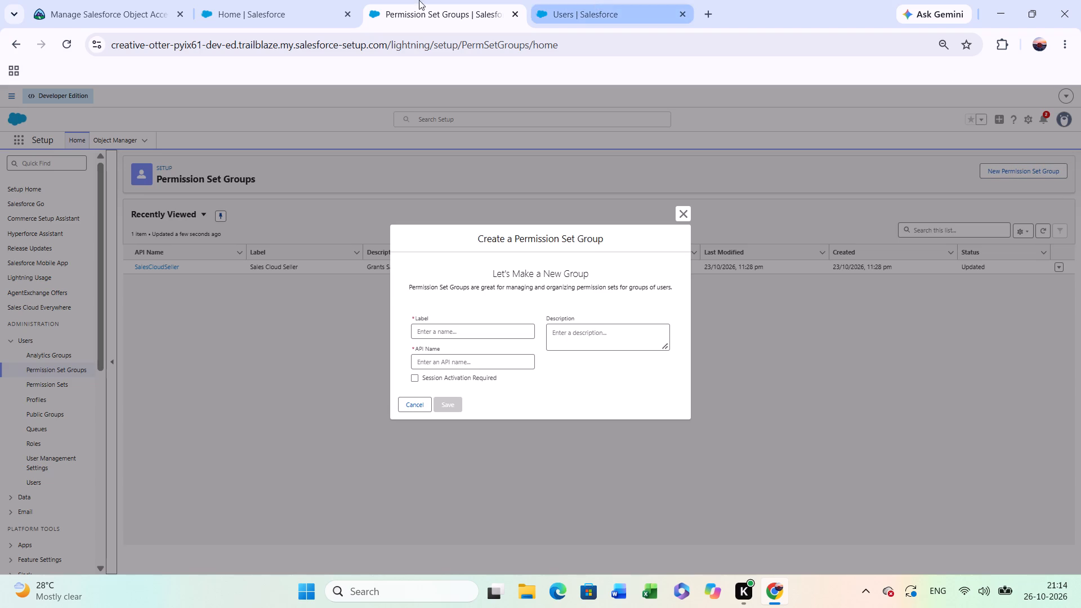
left_click(140, 3)
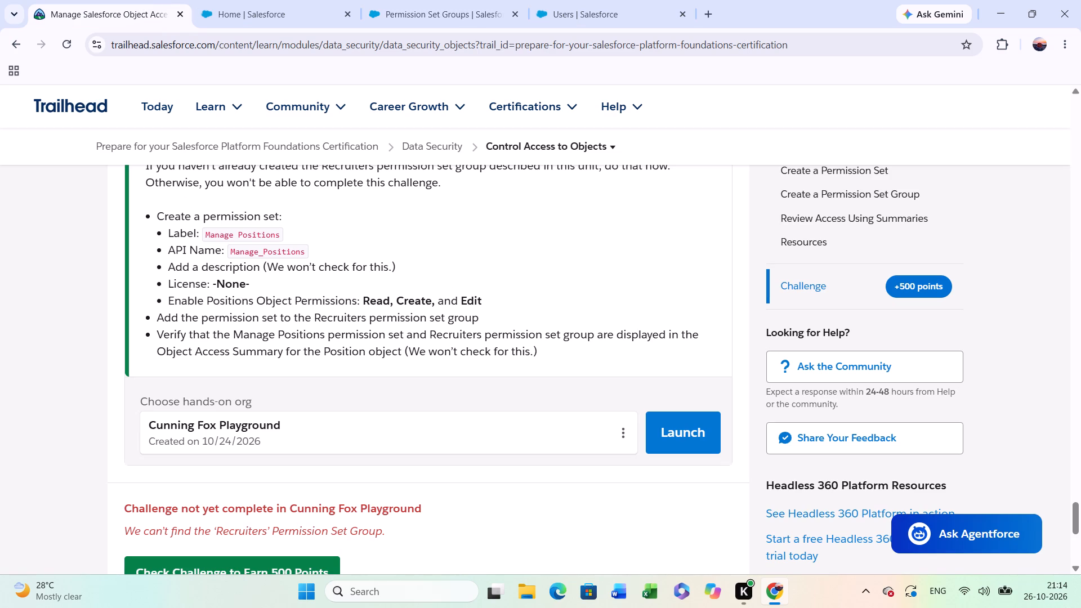
double_click(325, 319)
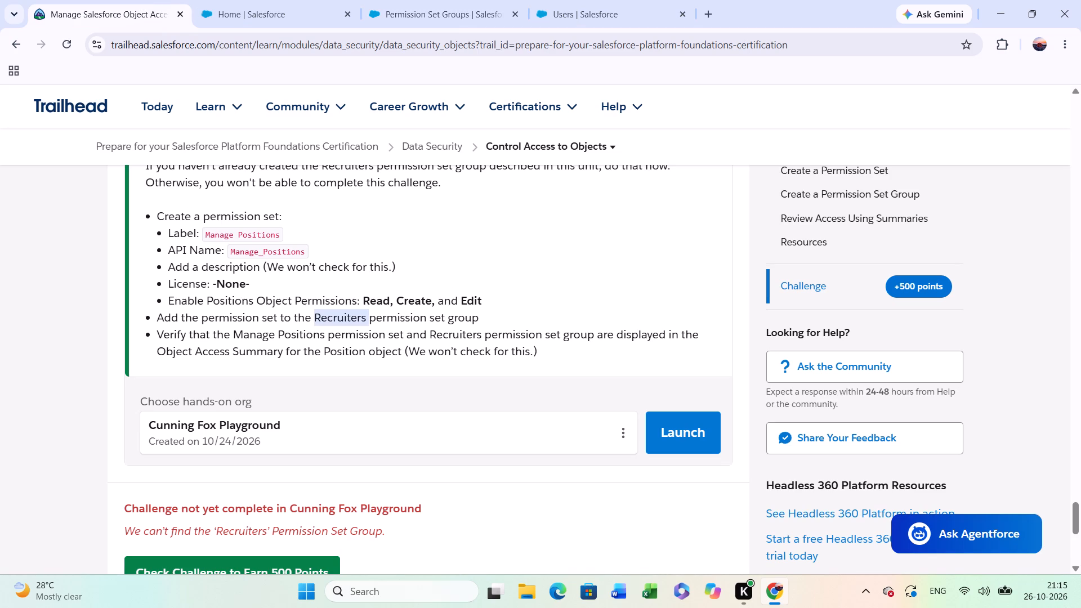
key("ctrl+c")
left_click(429, 0)
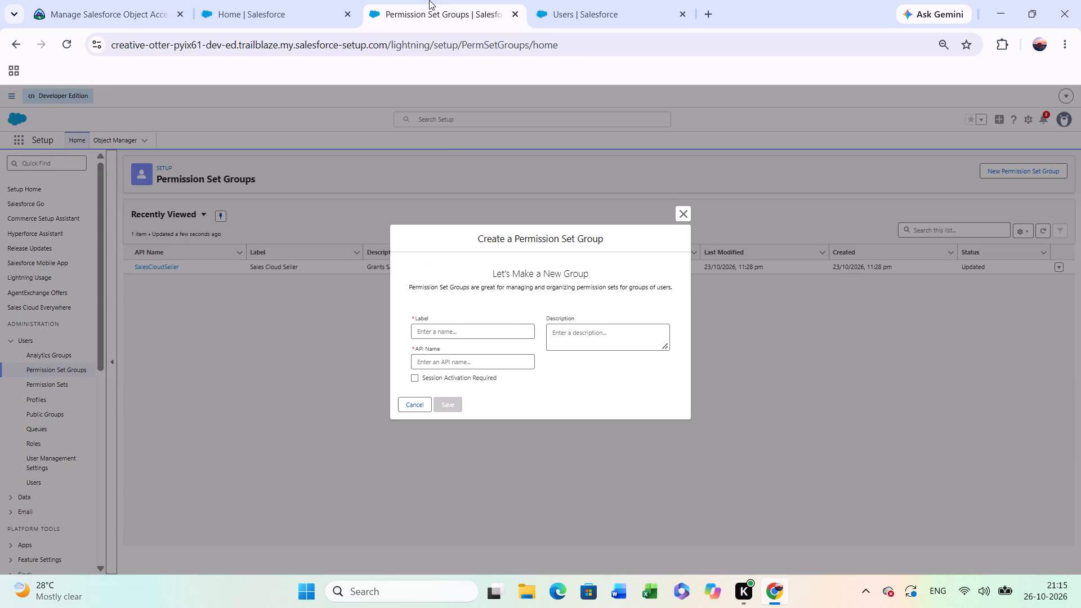
left_click(469, 330)
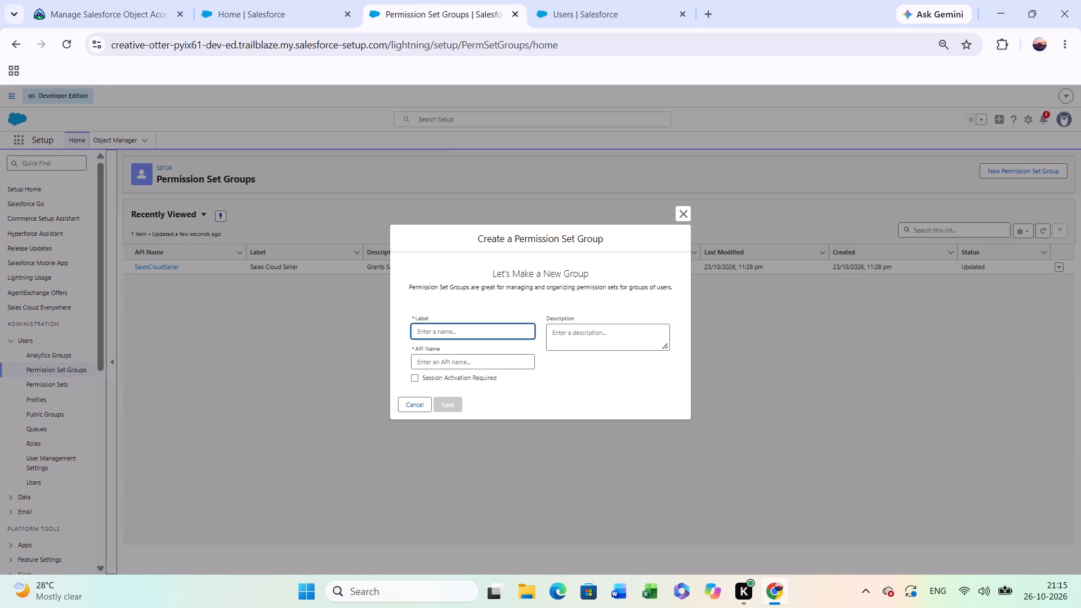
key("ctrl+v")
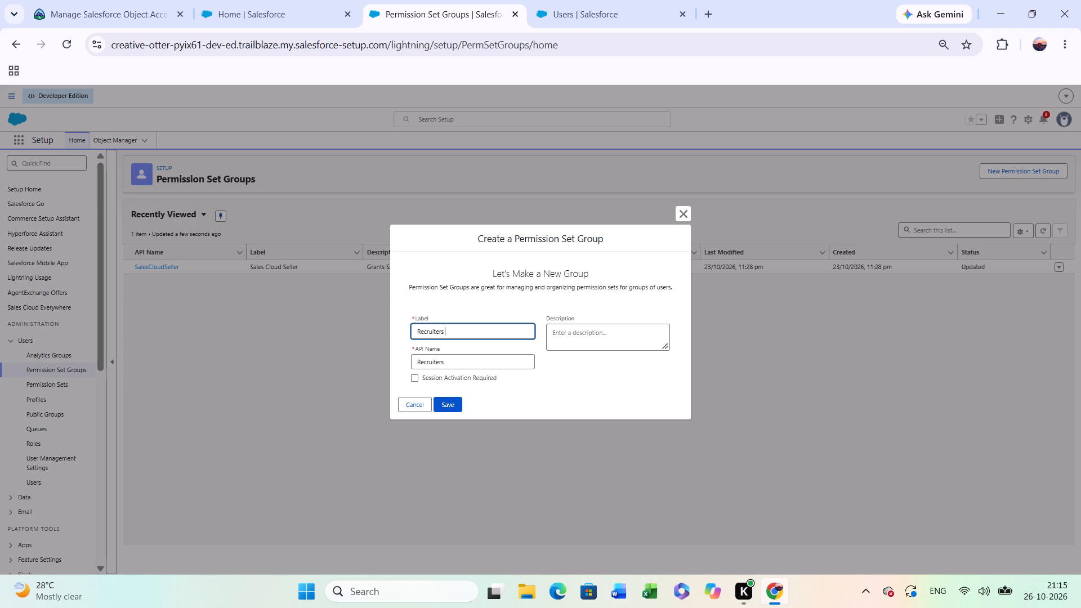
left_click(417, 381)
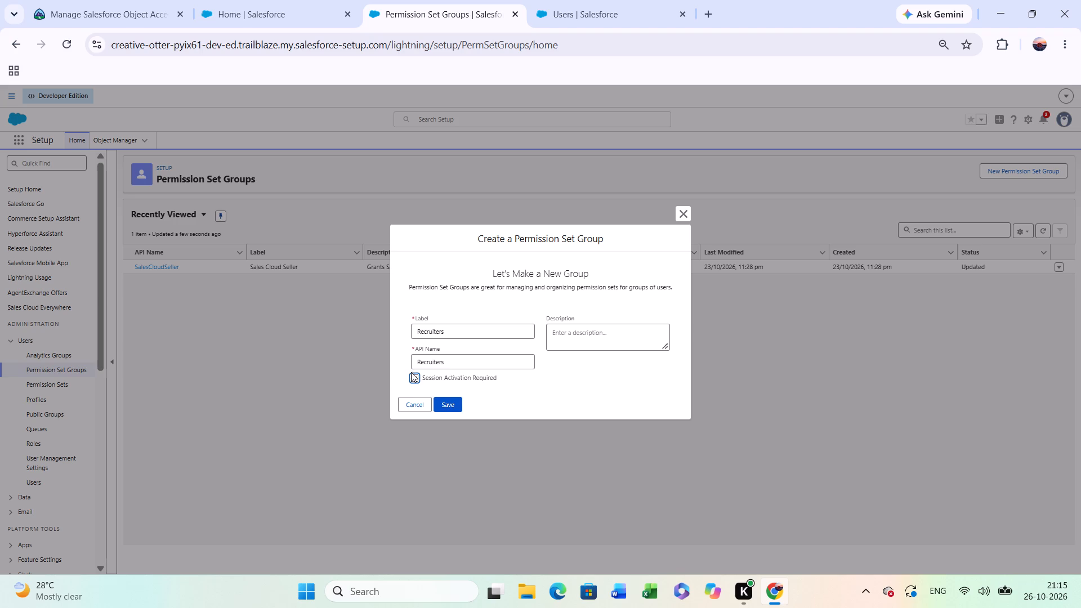
left_click(413, 375)
left_click(452, 406)
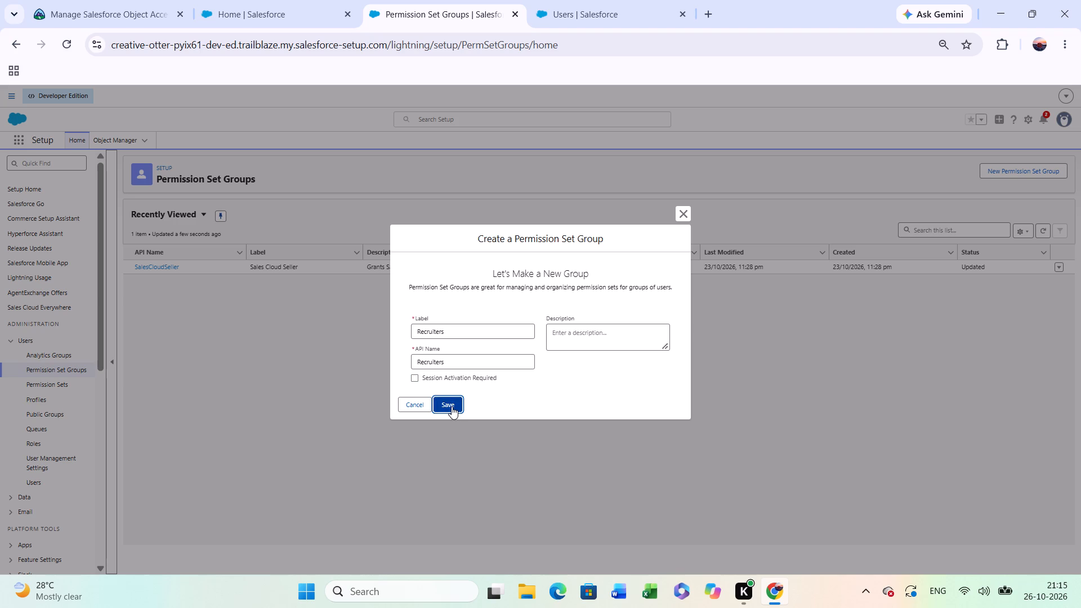
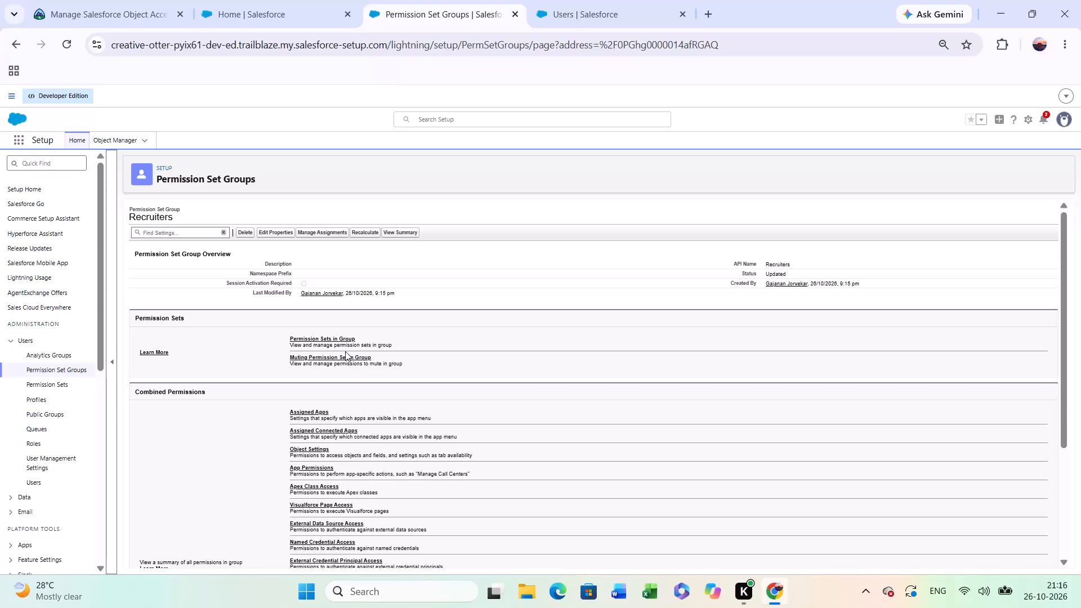
Add the Manage Positions permission set to the Recruiters permission set group.
left_click(335, 335)
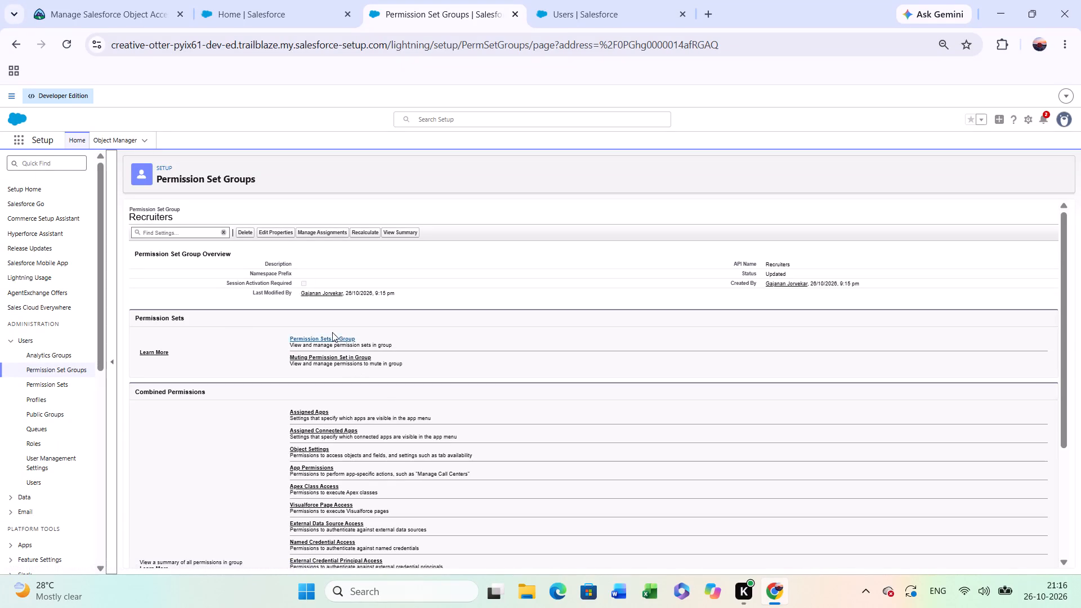
left_click(333, 339)
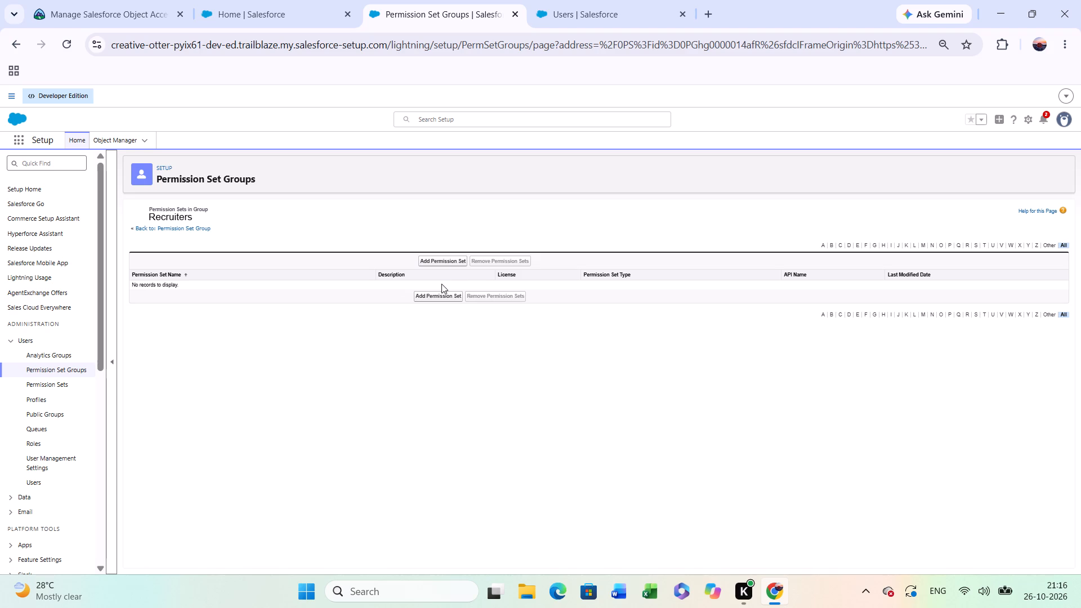
left_click(440, 263)
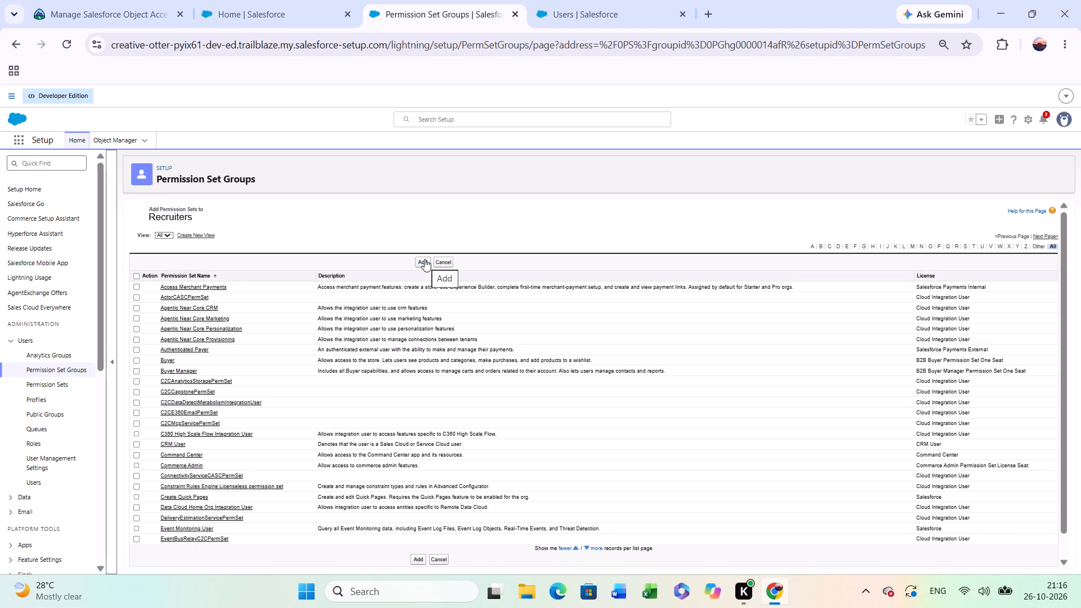
left_click(425, 259)
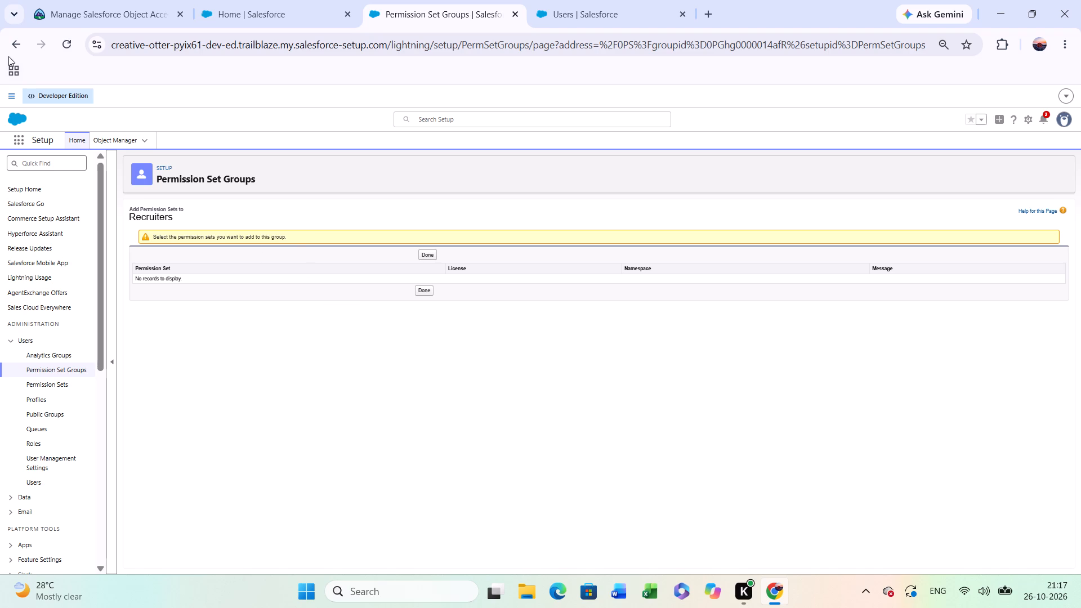
left_click(7, 37)
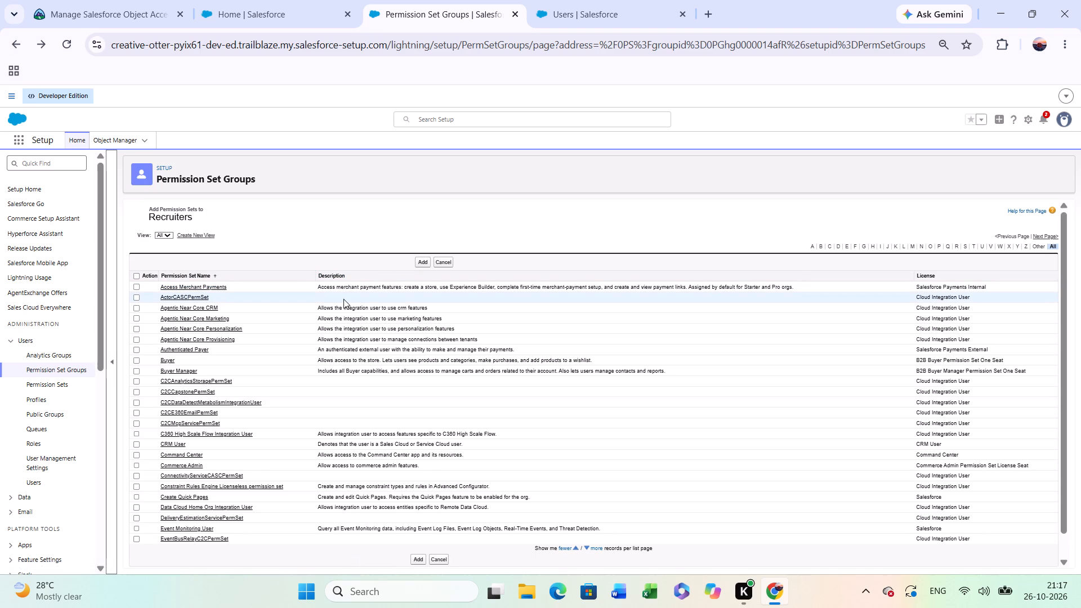
scroll(271, 468, "down", 1)
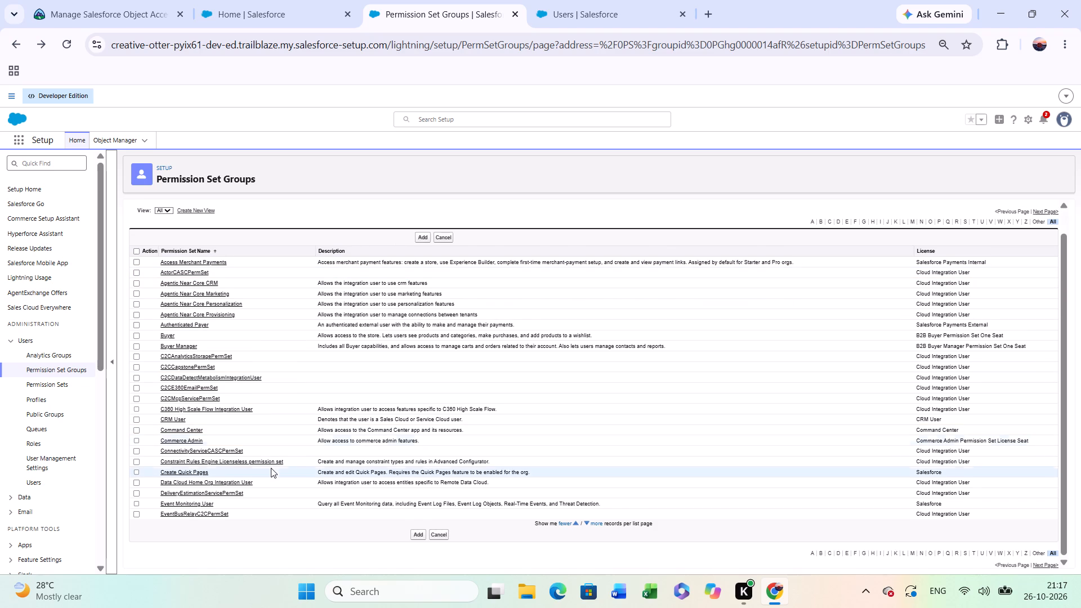
scroll(271, 468, "down", 1)
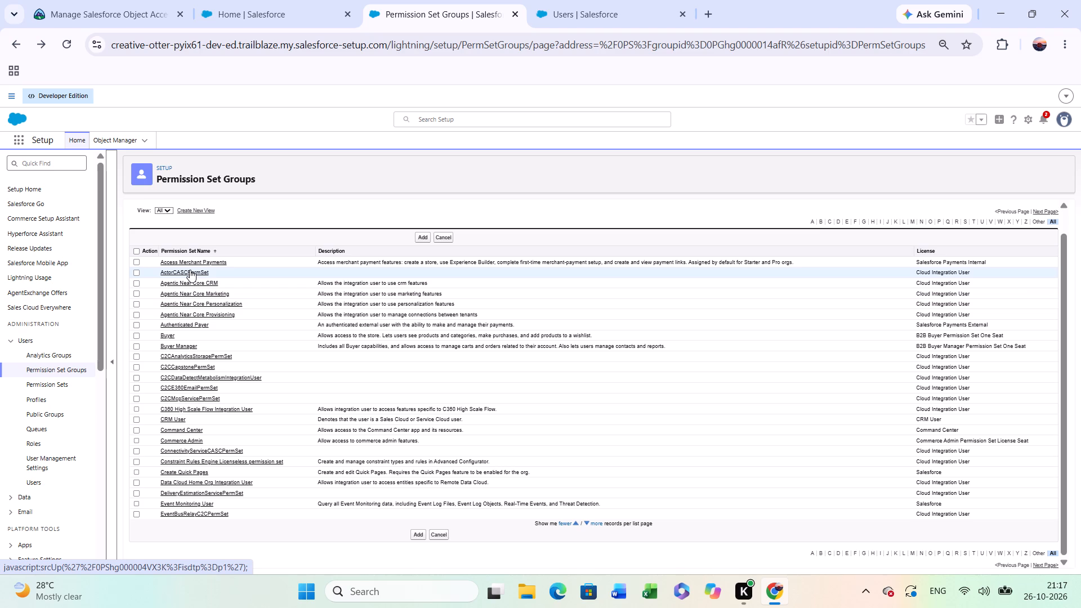
left_click(910, 224)
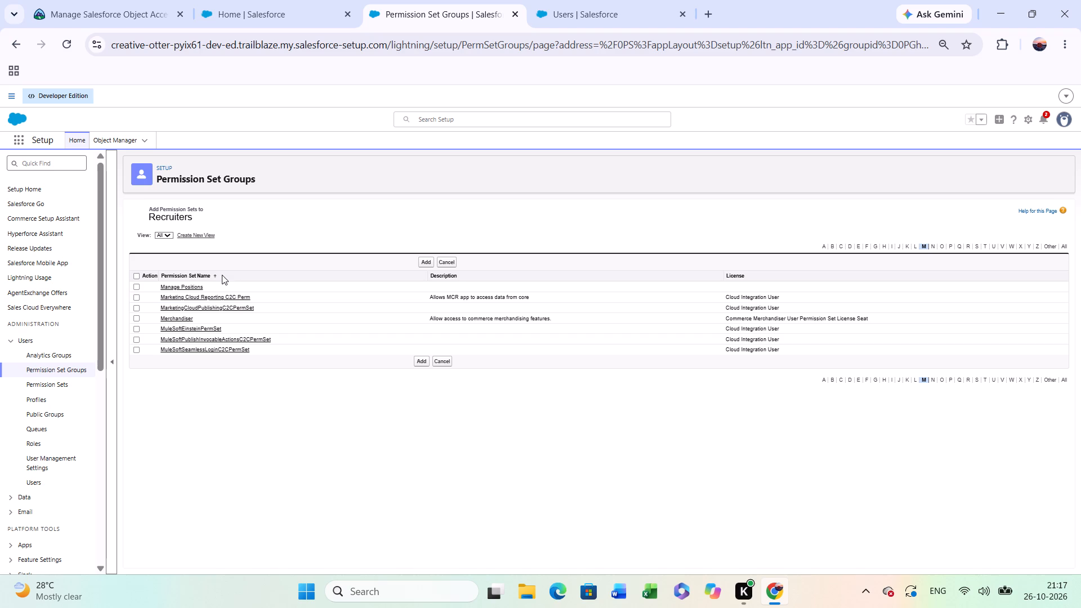
left_click(222, 285)
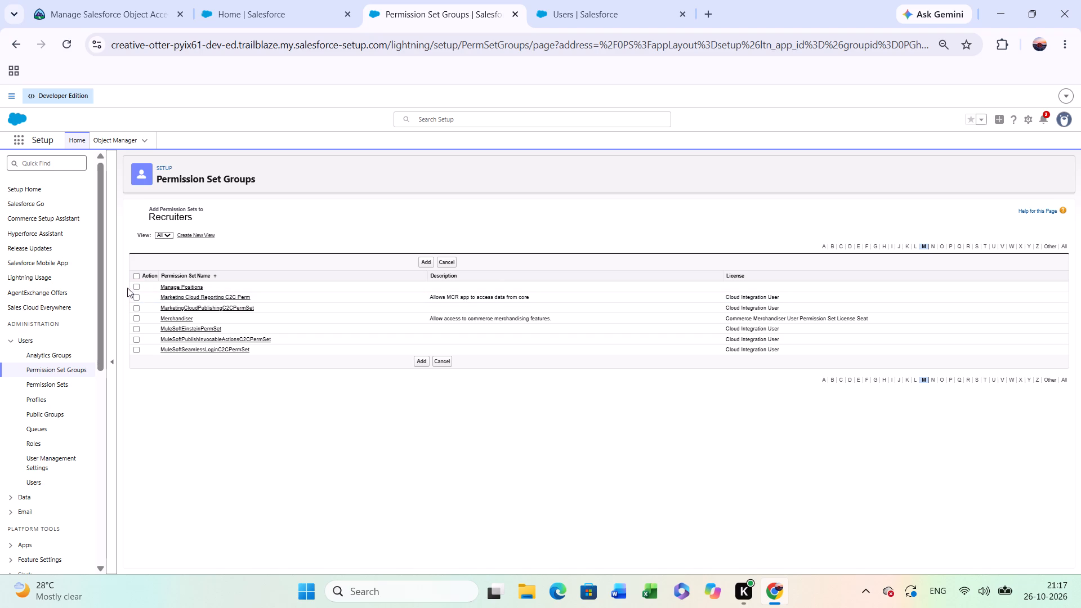
left_click(136, 289)
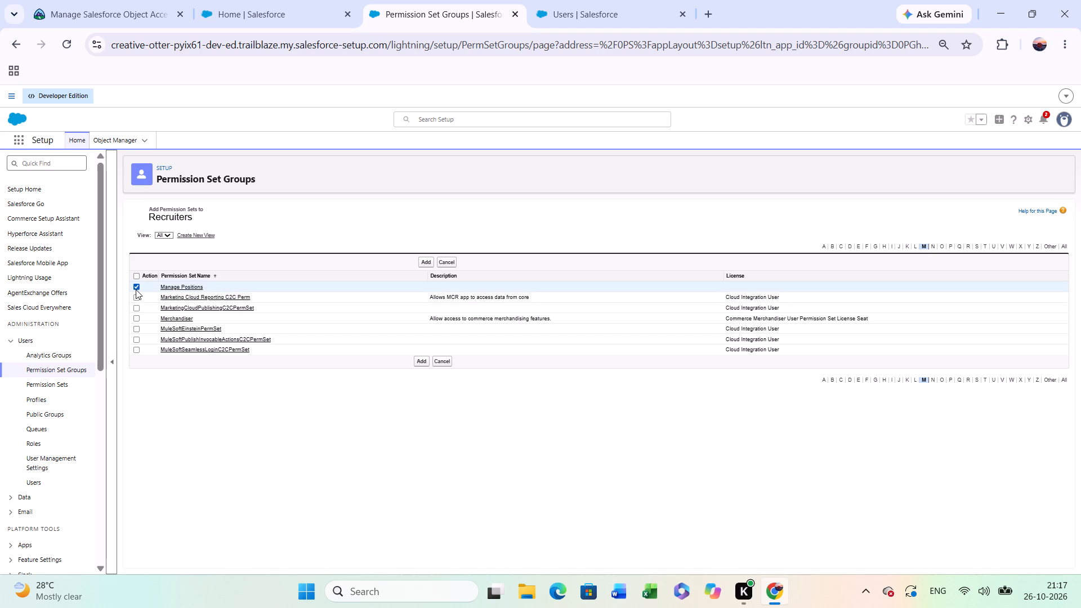
left_click(425, 264)
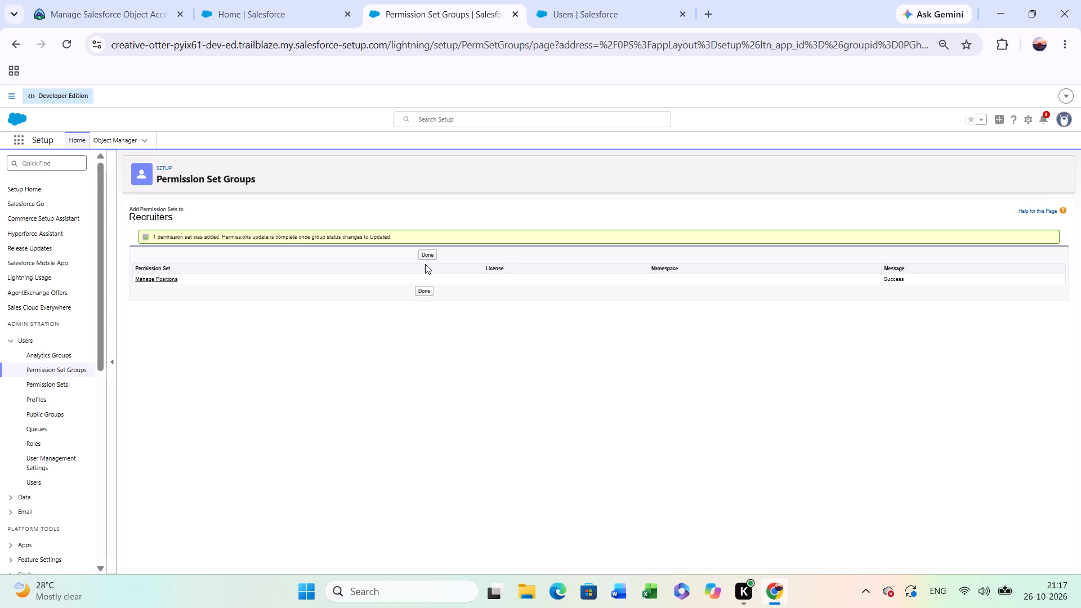
left_click(430, 255)
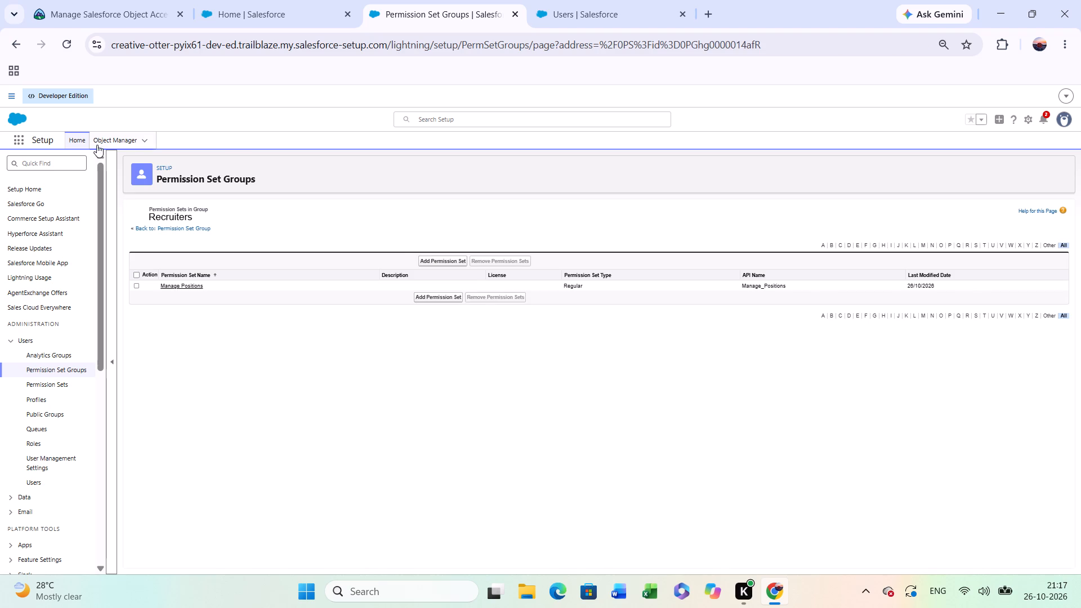
Check the Control Access to Objects challenge on the Trailhead page and read the feedback.
left_click(60, 10)
left_click(268, 566)
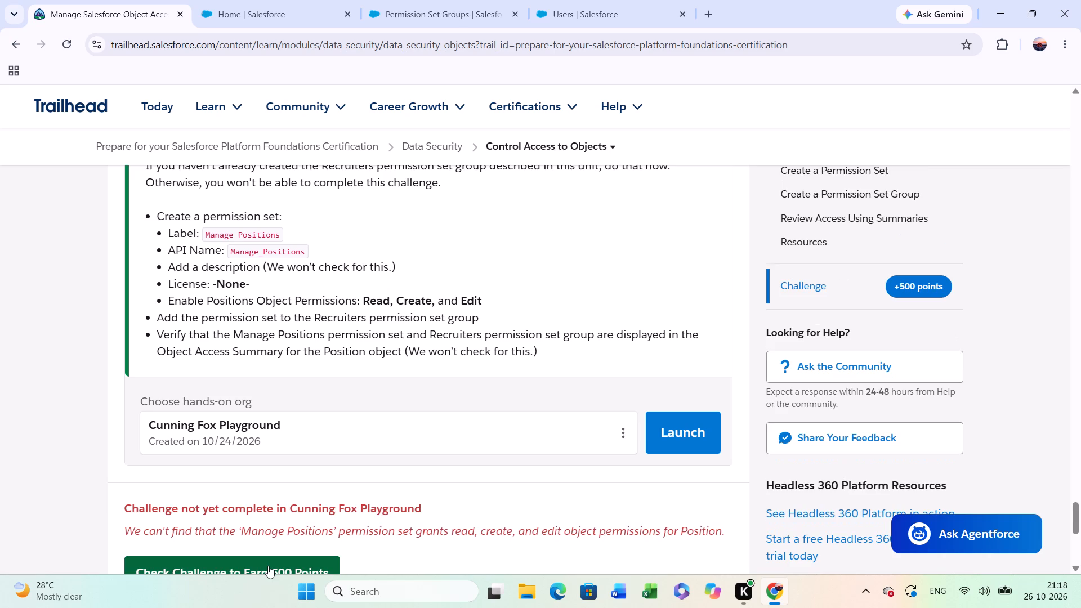
scroll(268, 566, "down", 1)
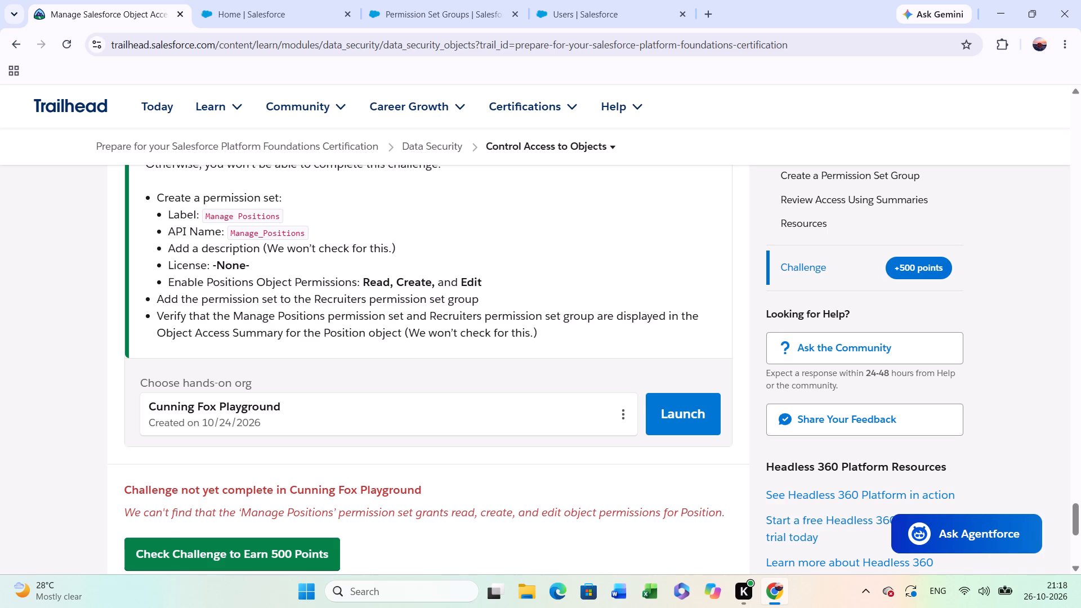
Open the Object Settings of the Manage Positions permission set from the Recruiters group.
left_click(400, 12)
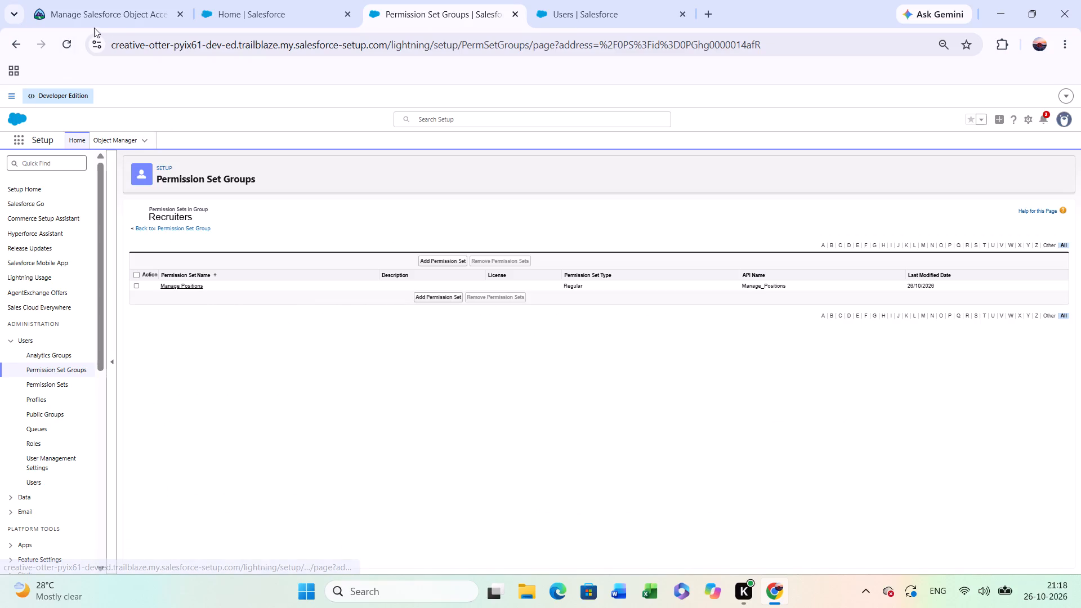
left_click(584, 8)
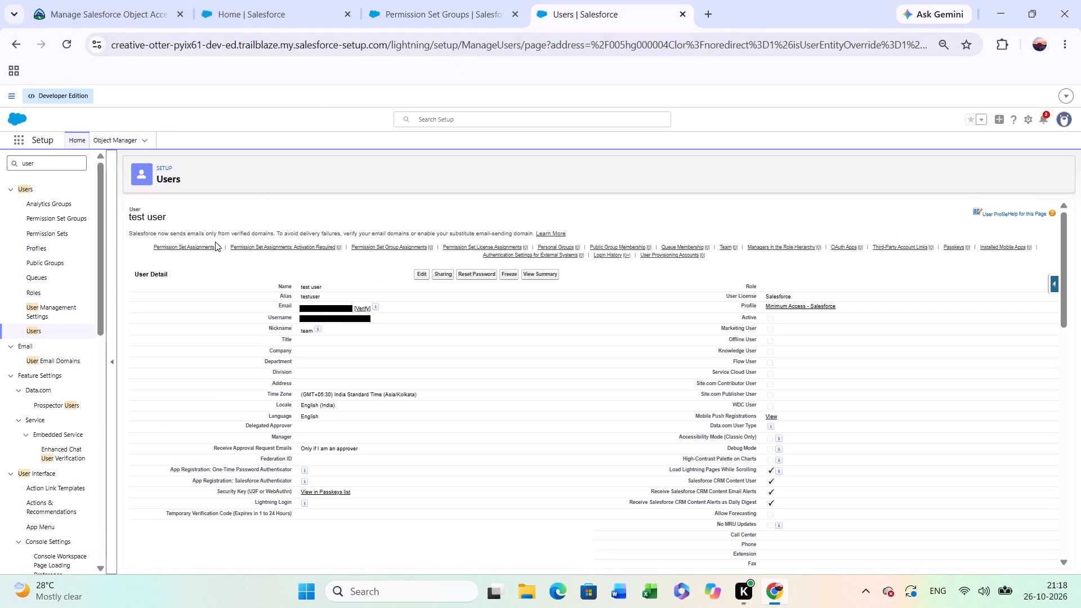
left_click(418, 8)
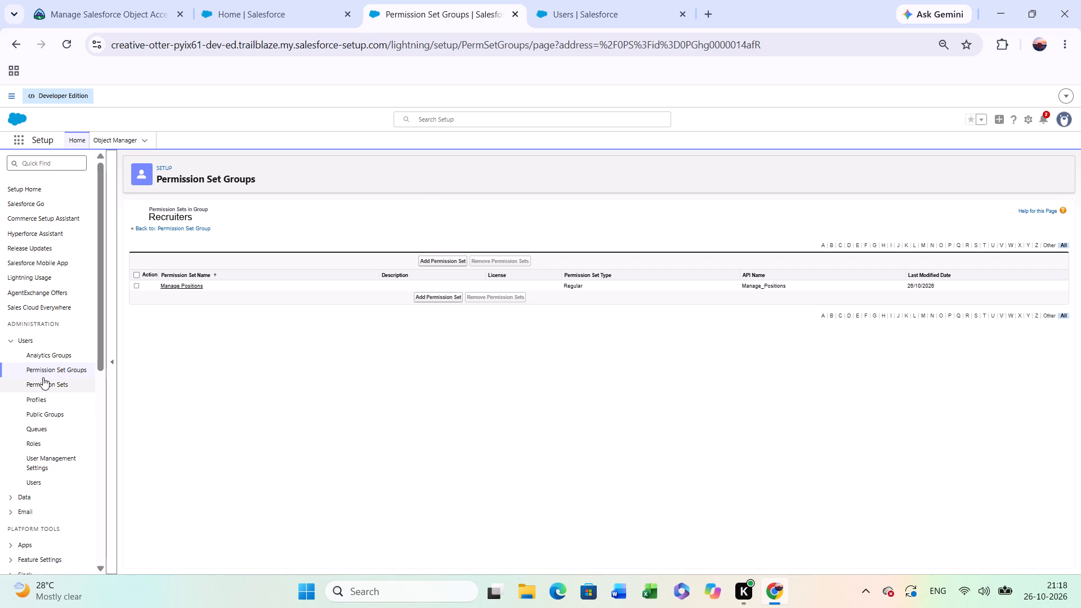
left_click(189, 283)
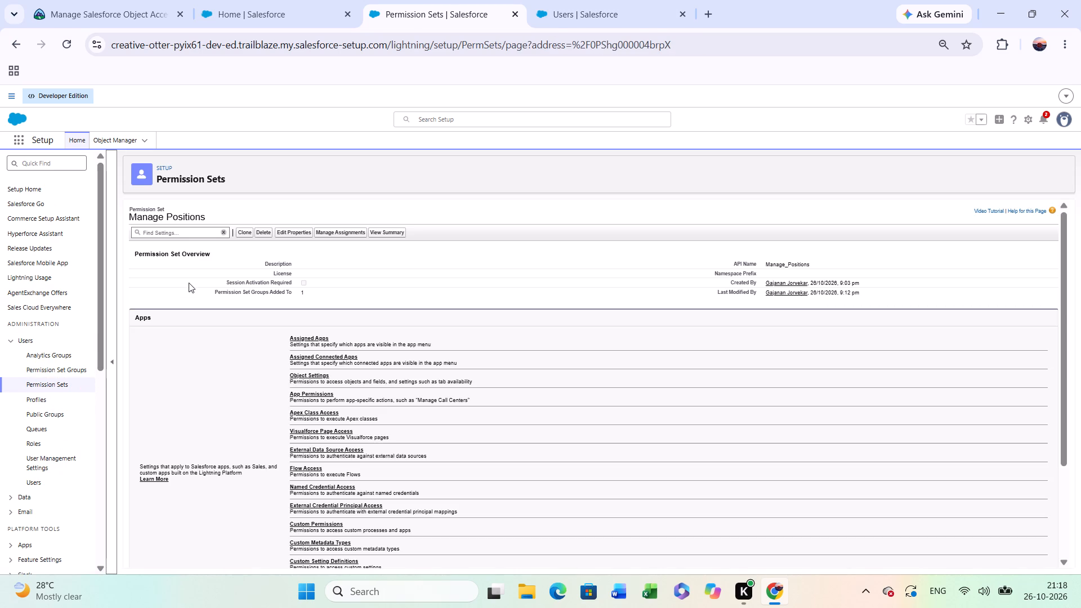
left_click(314, 375)
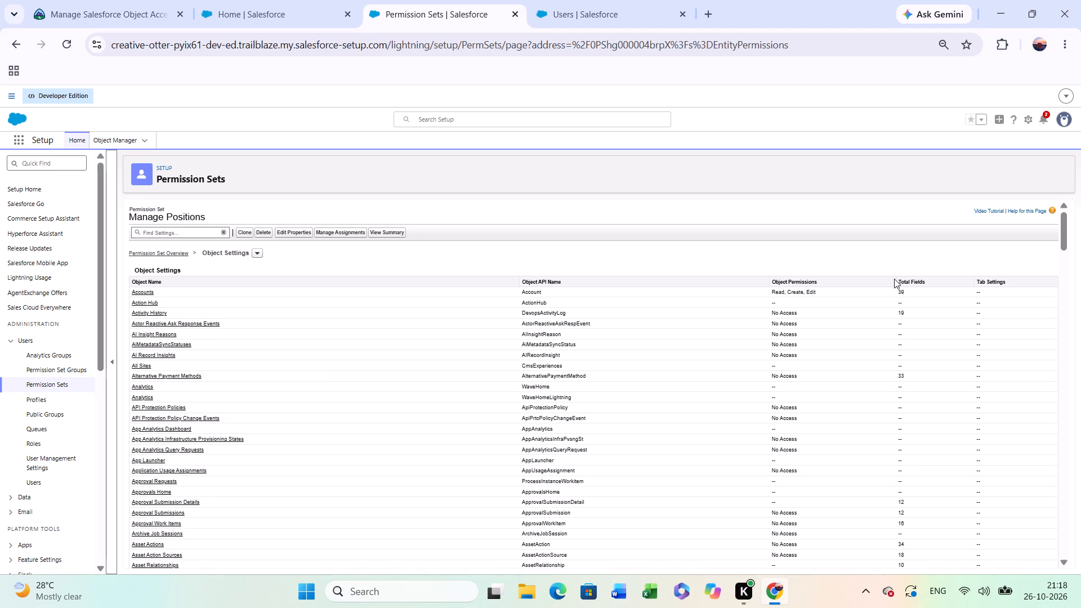
Look through the object list in the Manage Positions object settings for the Positions object and check the object permissions.
scroll(894, 279, "down", 6)
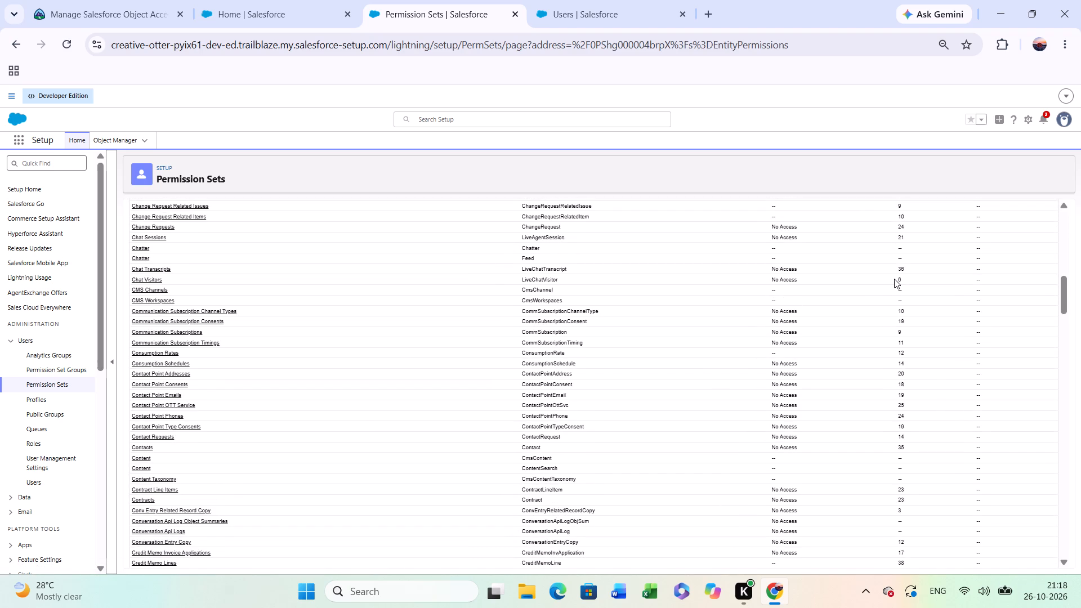
scroll(894, 279, "up", 5)
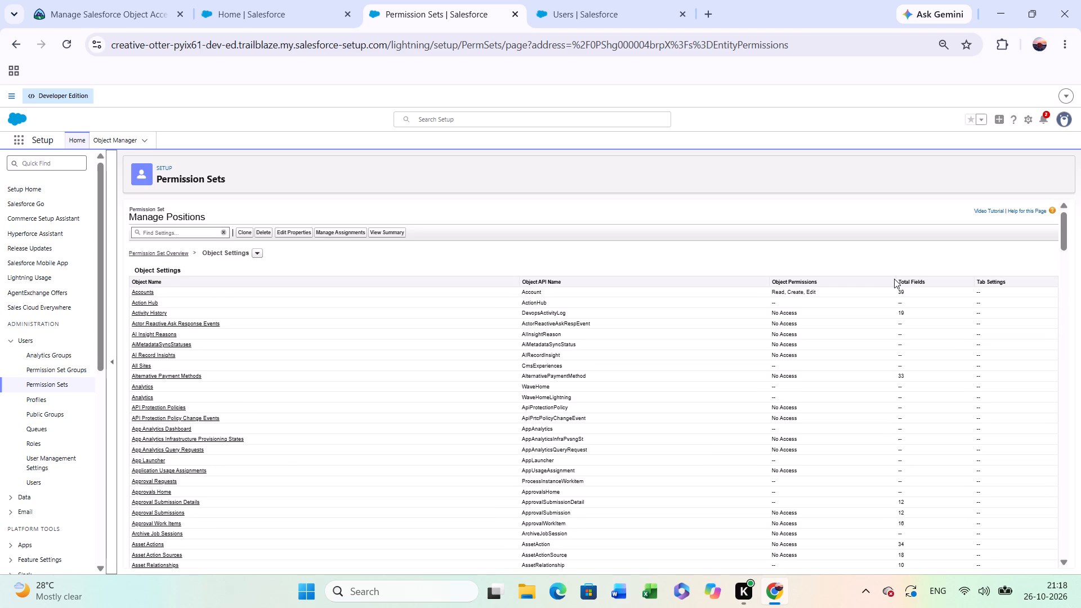
scroll(387, 388, "down", 1)
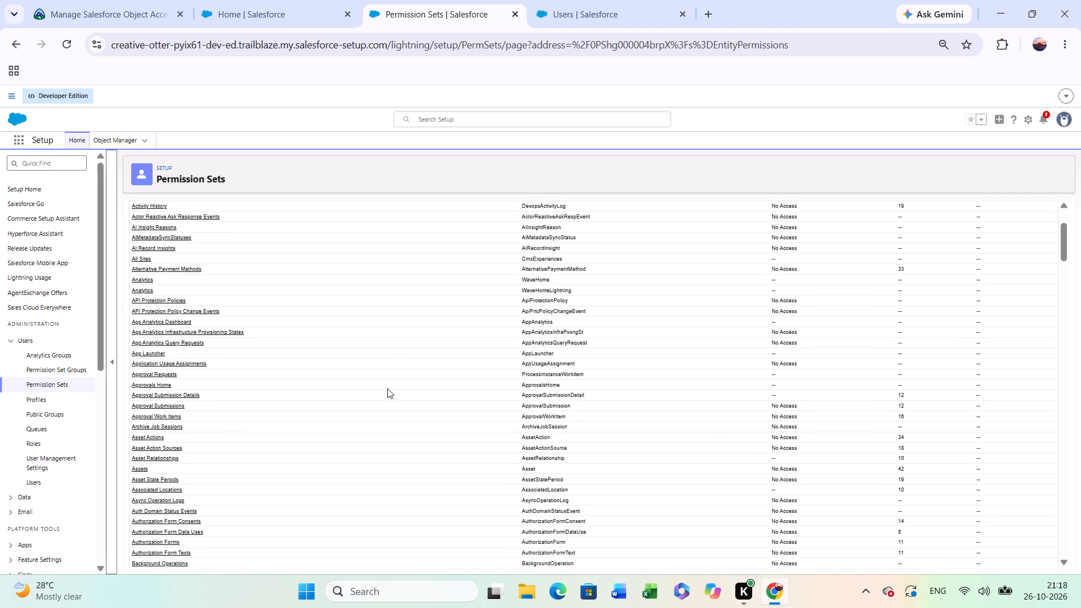
scroll(387, 388, "down", 3)
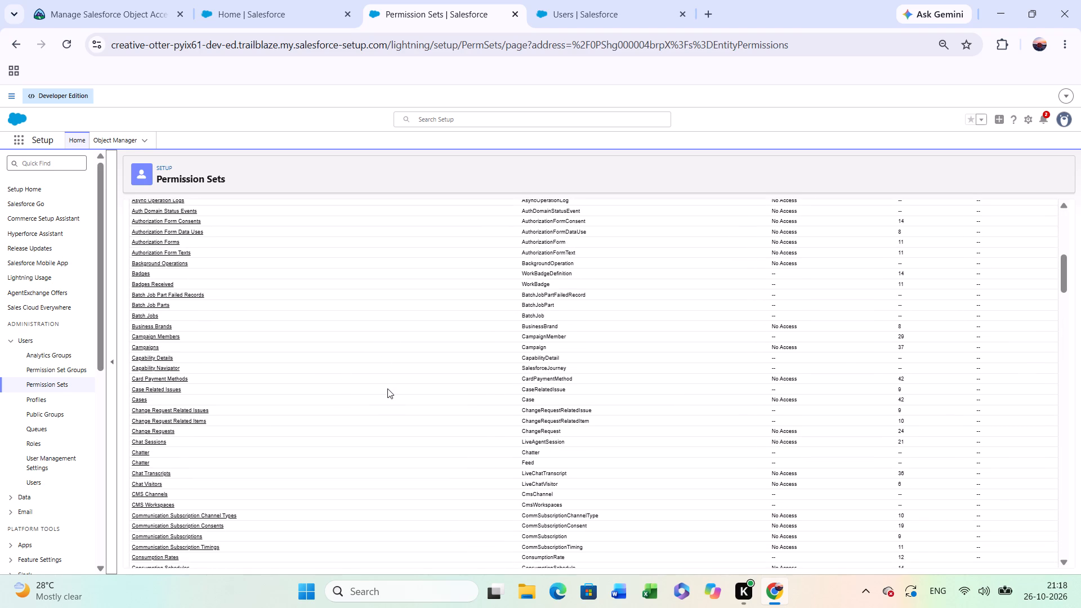
scroll(387, 388, "down", 4)
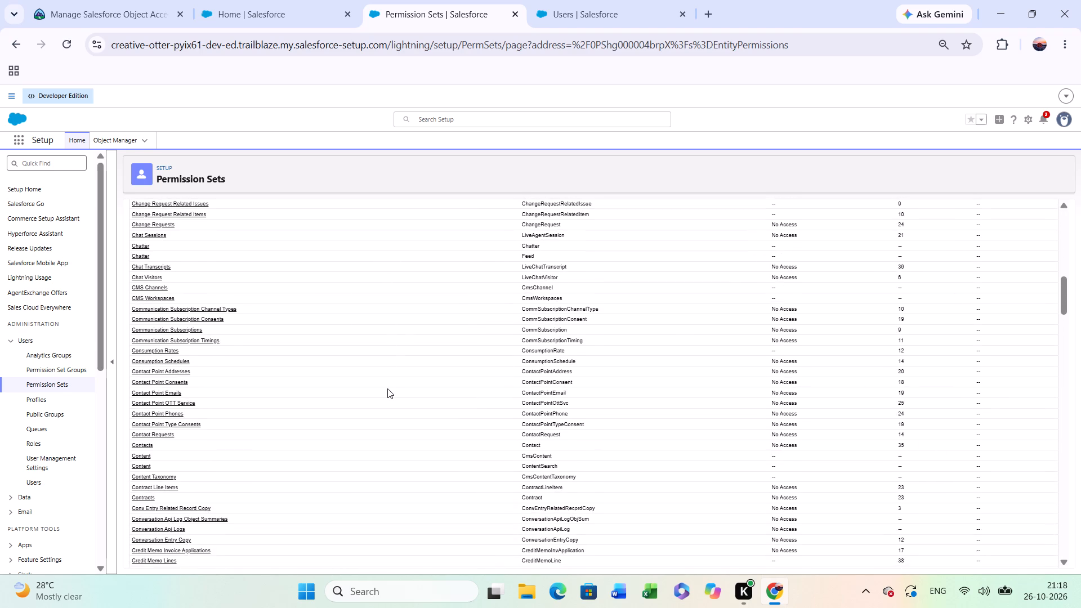
scroll(387, 388, "down", 3)
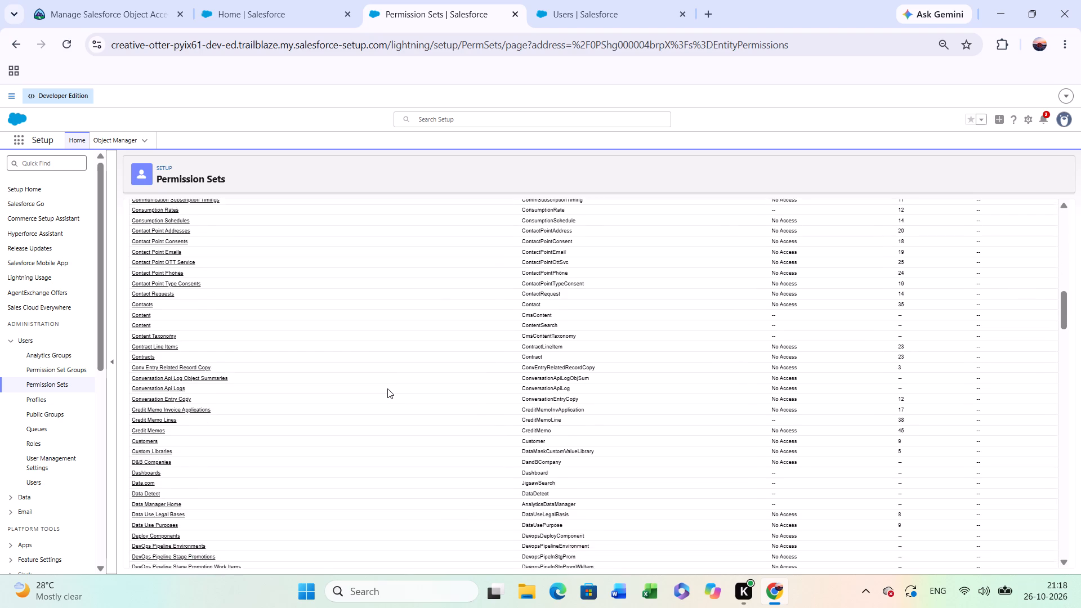
scroll(387, 388, "down", 3)
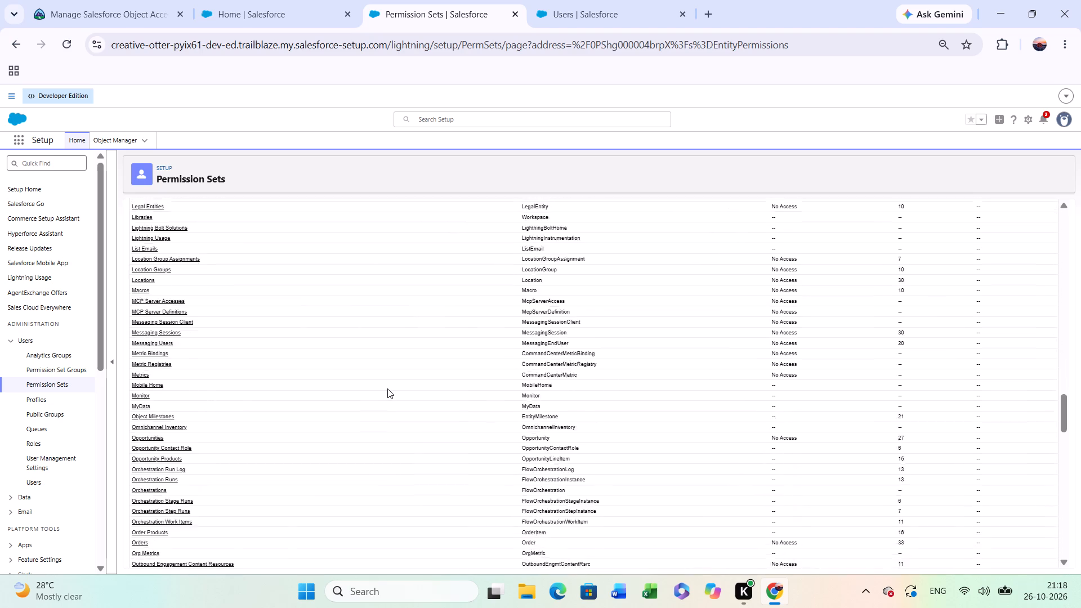
scroll(387, 388, "down", 3)
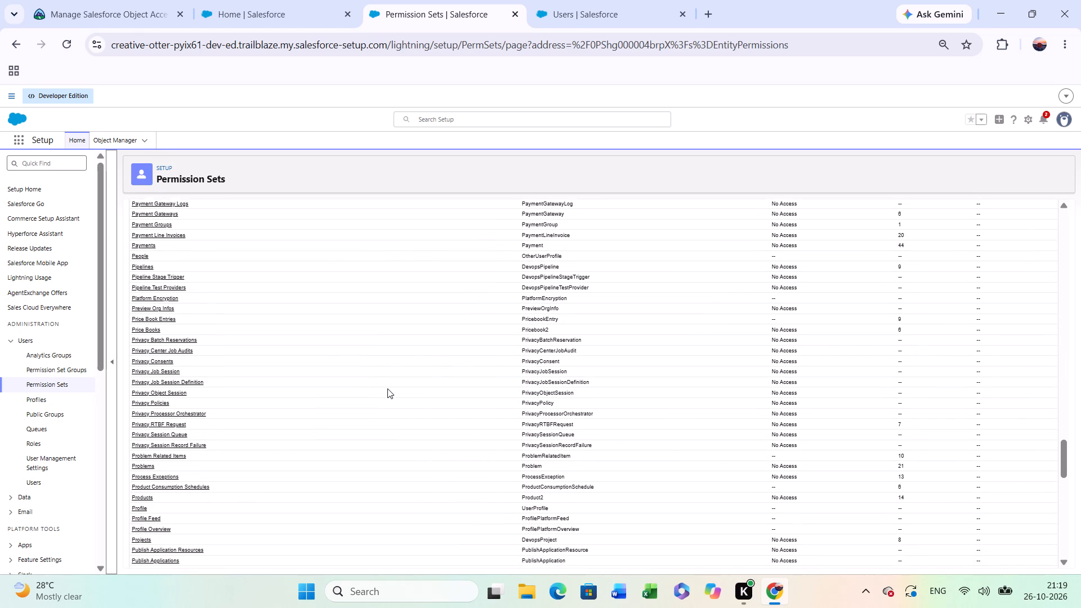
scroll(387, 388, "down", 2)
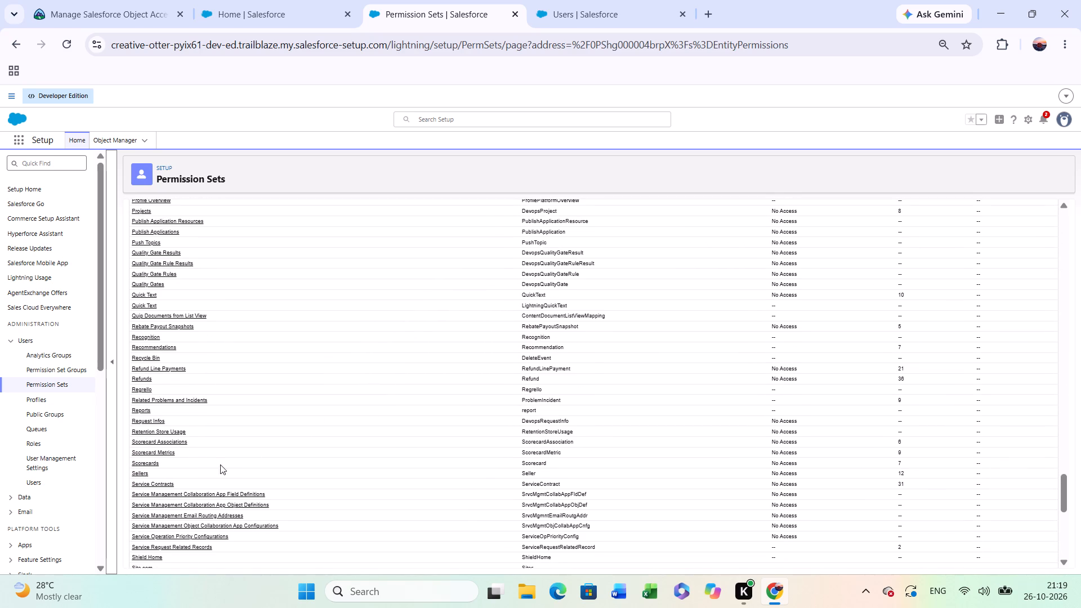
scroll(177, 498, "up", 1)
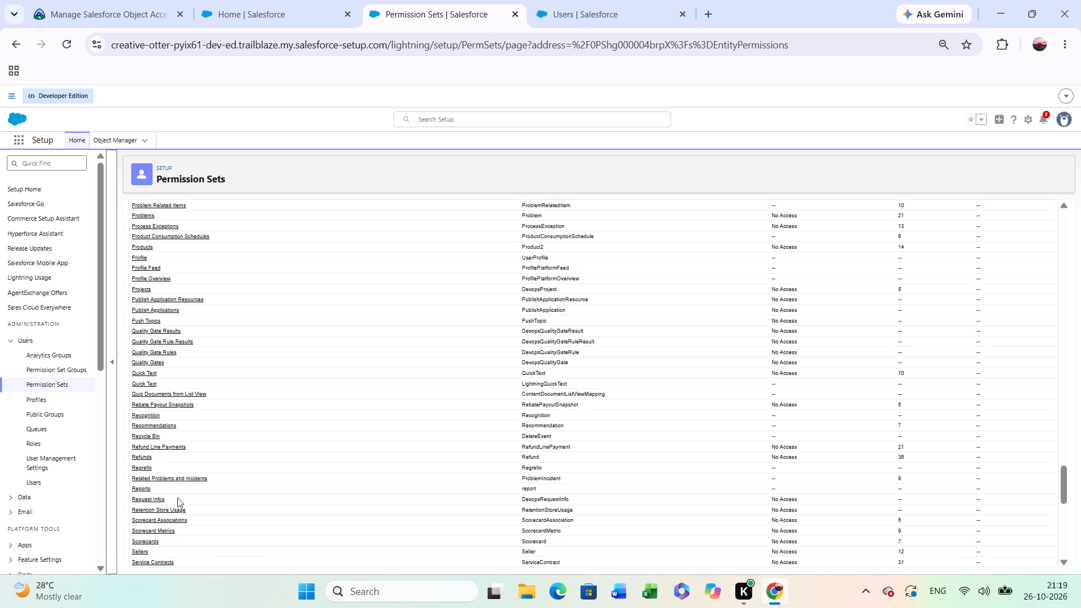
scroll(177, 498, "up", 4)
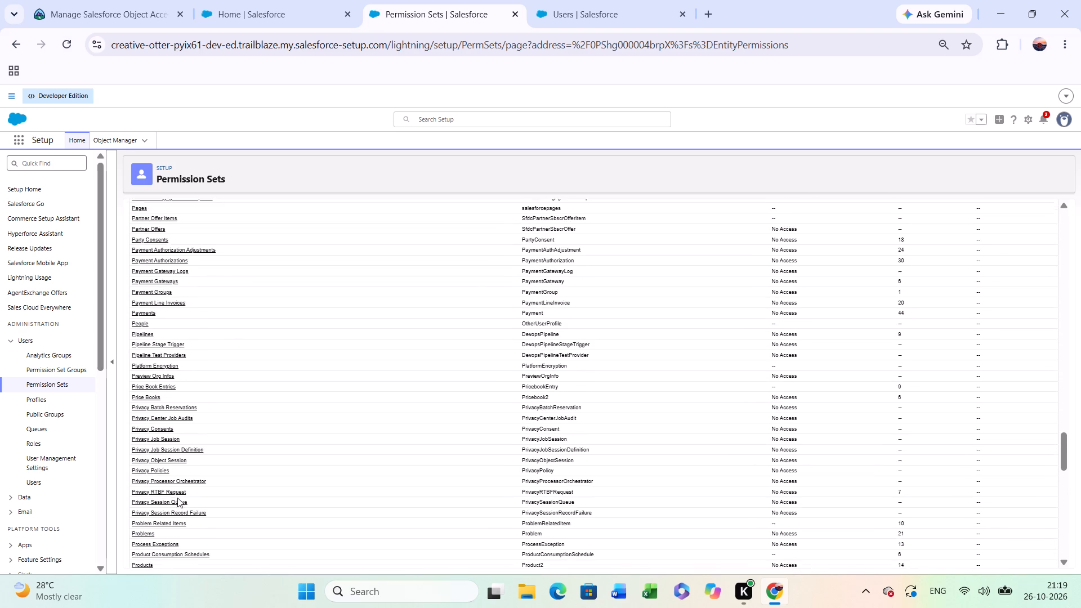
scroll(177, 498, "up", 2)
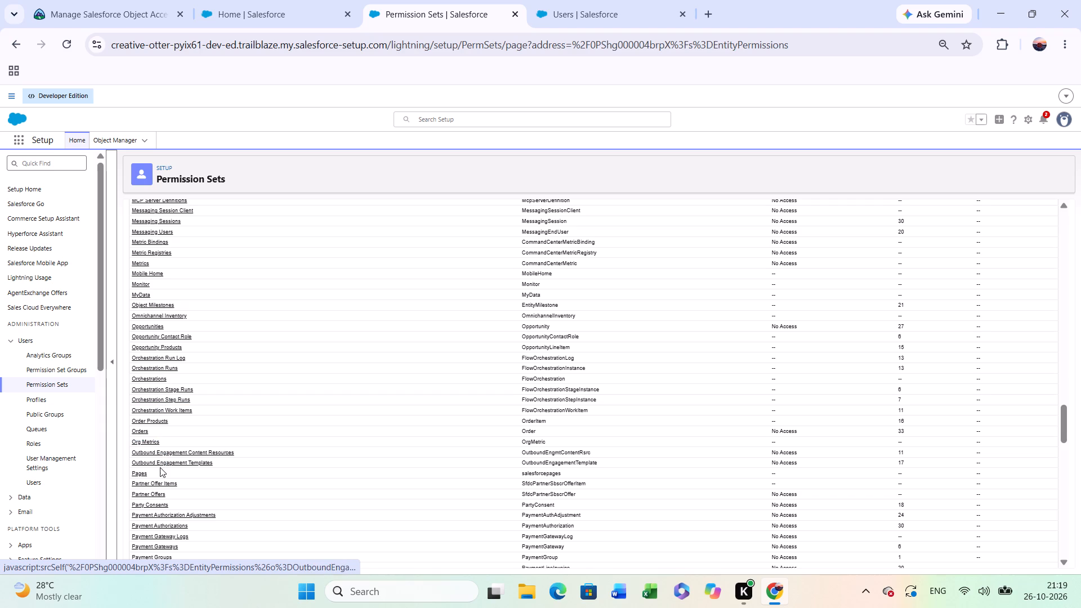
scroll(162, 291, "up", 6)
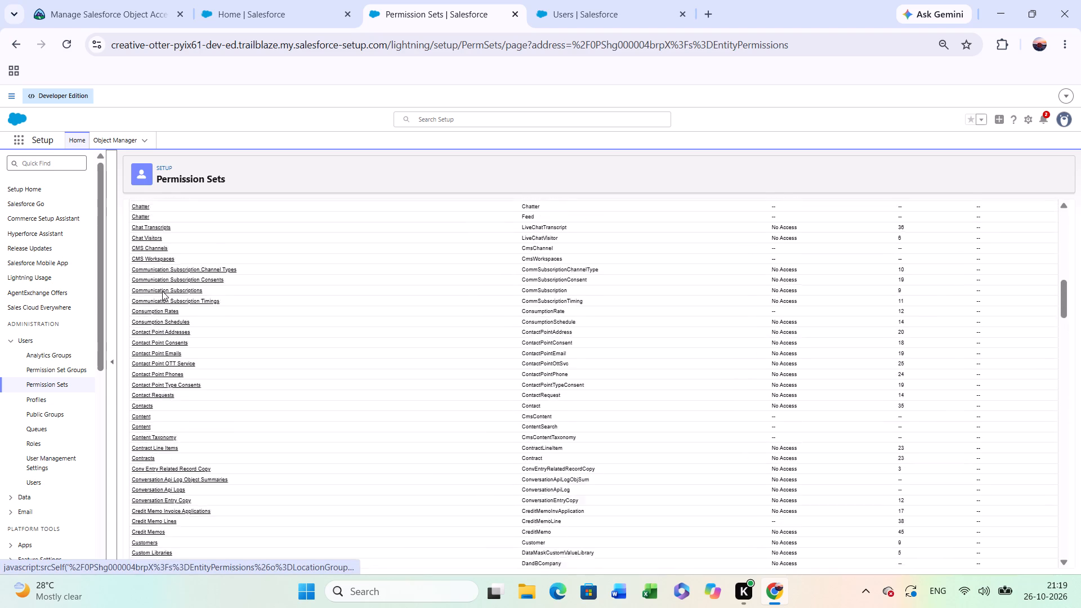
scroll(162, 291, "up", 5)
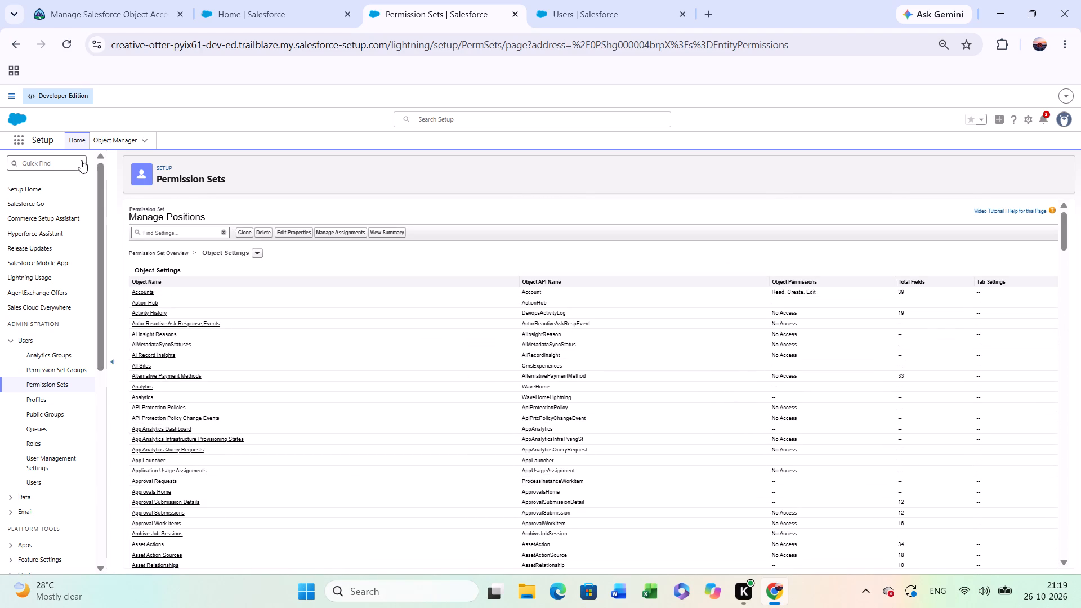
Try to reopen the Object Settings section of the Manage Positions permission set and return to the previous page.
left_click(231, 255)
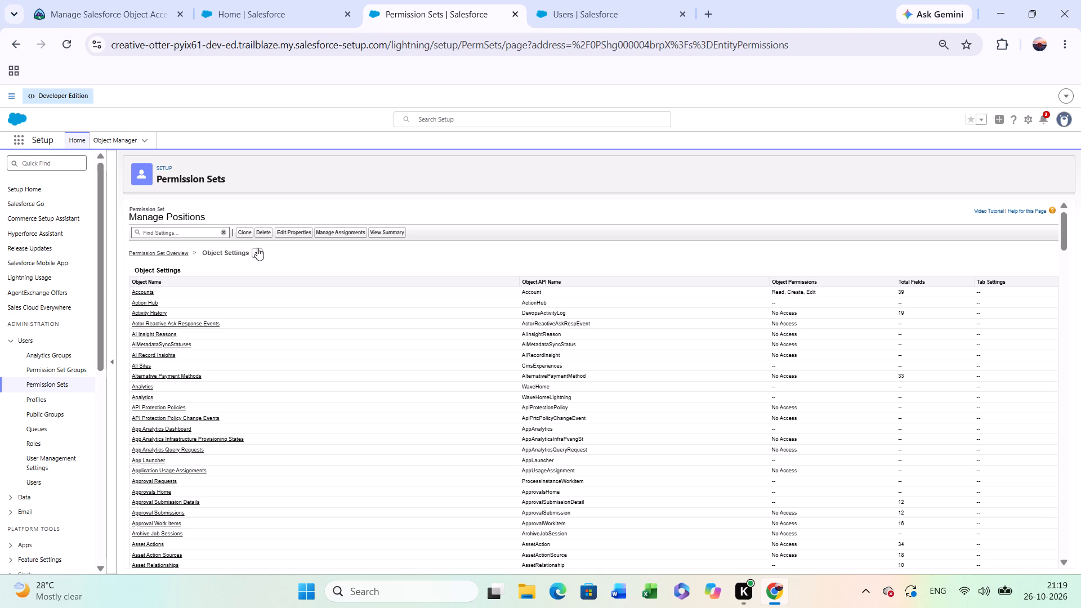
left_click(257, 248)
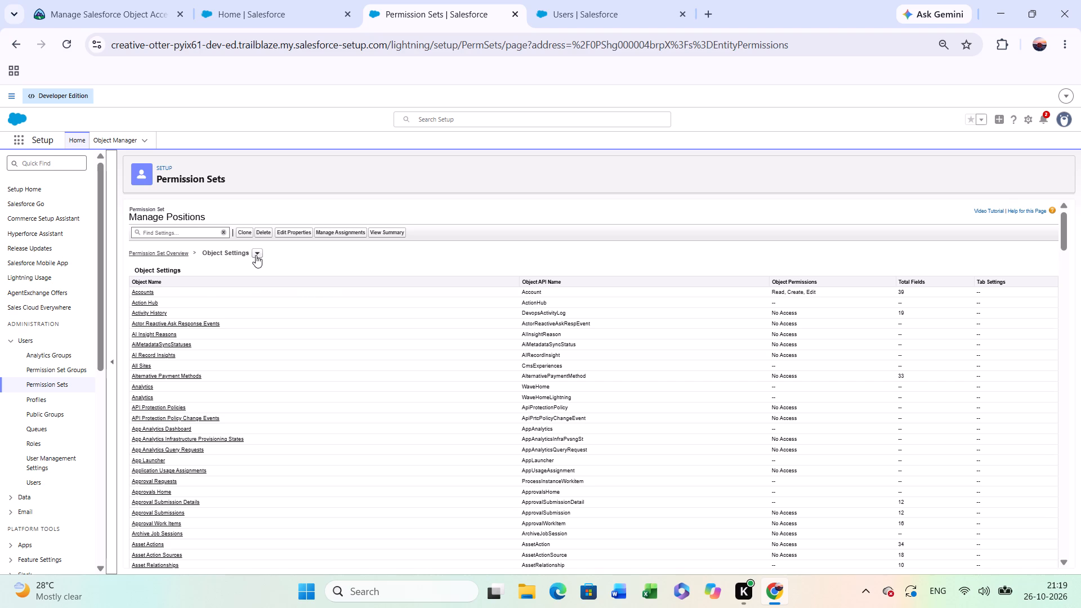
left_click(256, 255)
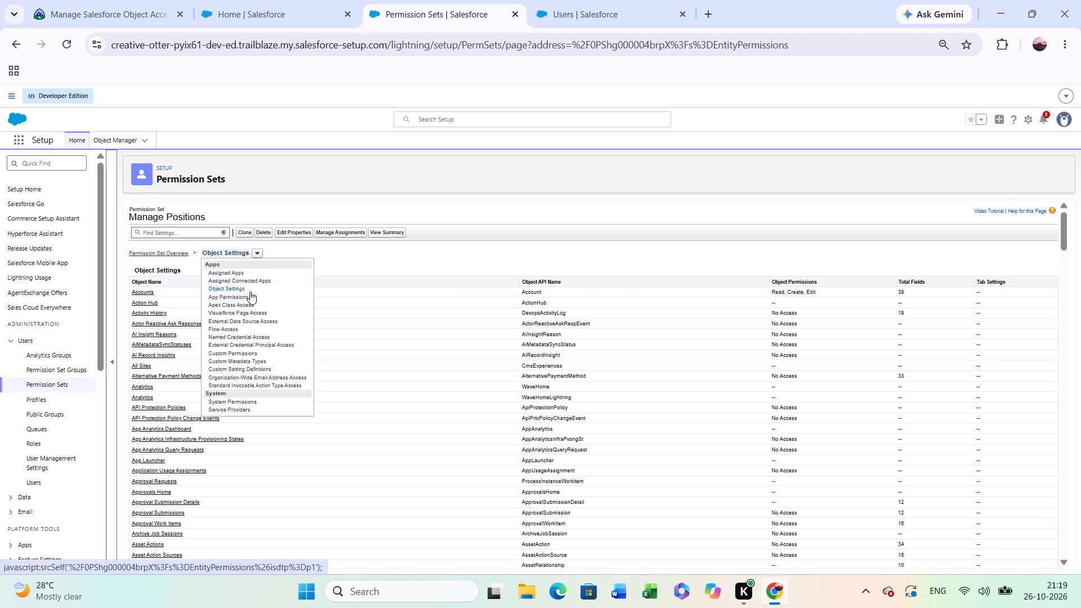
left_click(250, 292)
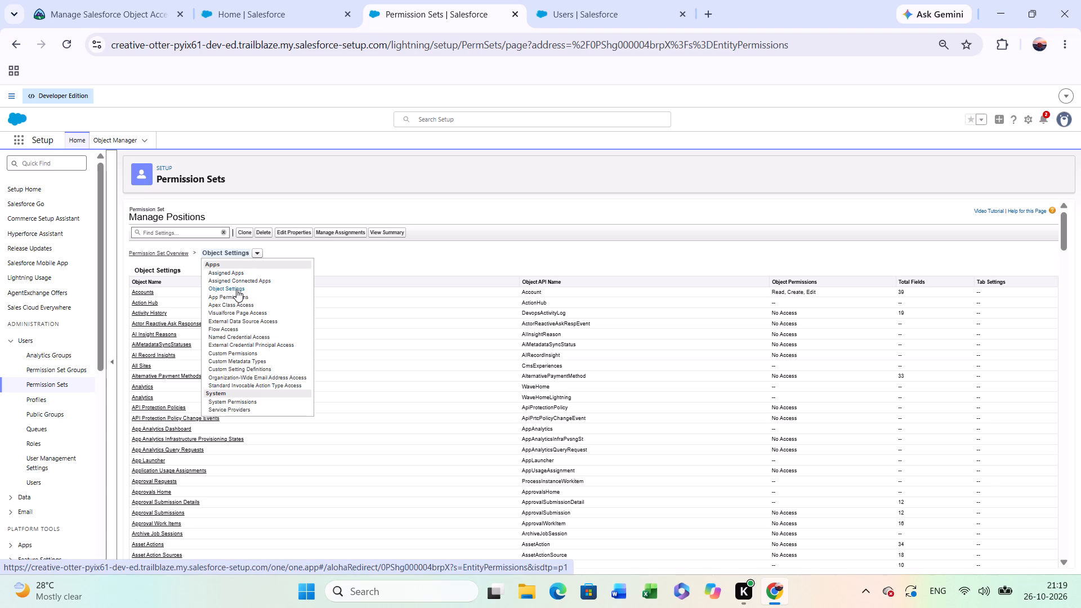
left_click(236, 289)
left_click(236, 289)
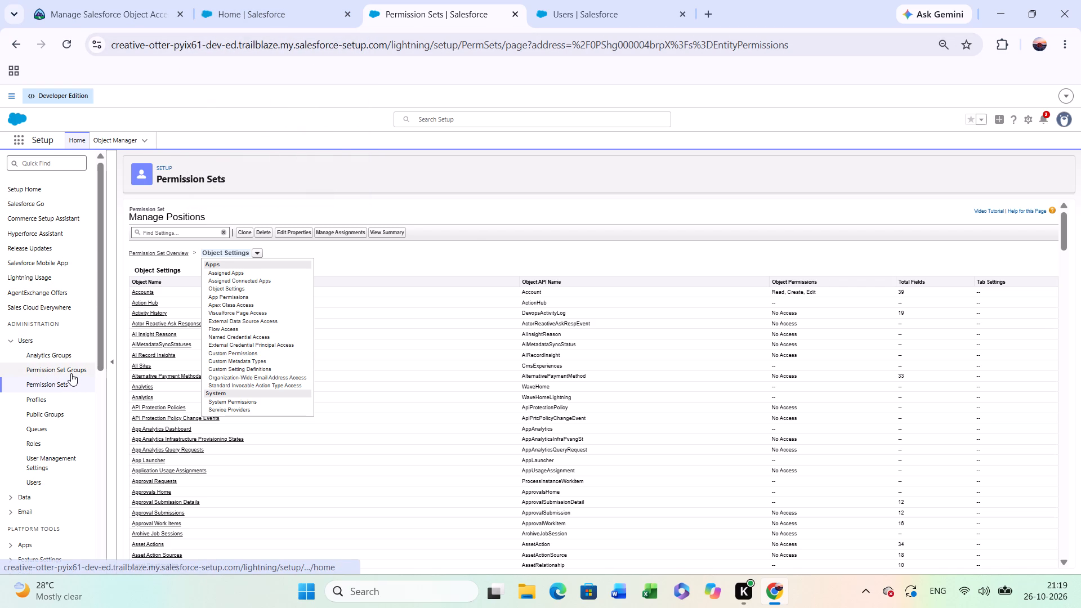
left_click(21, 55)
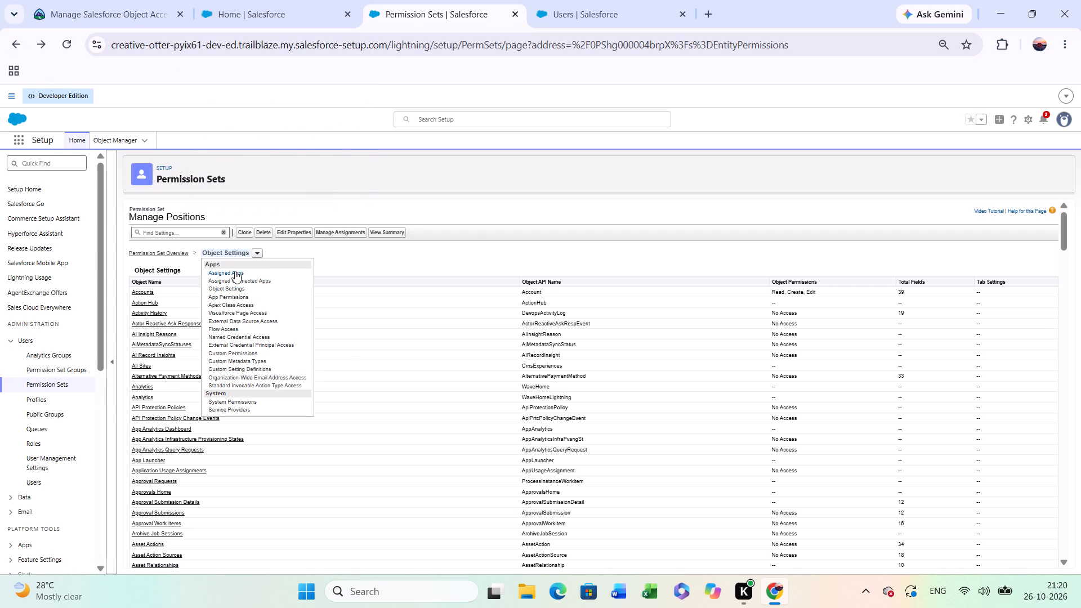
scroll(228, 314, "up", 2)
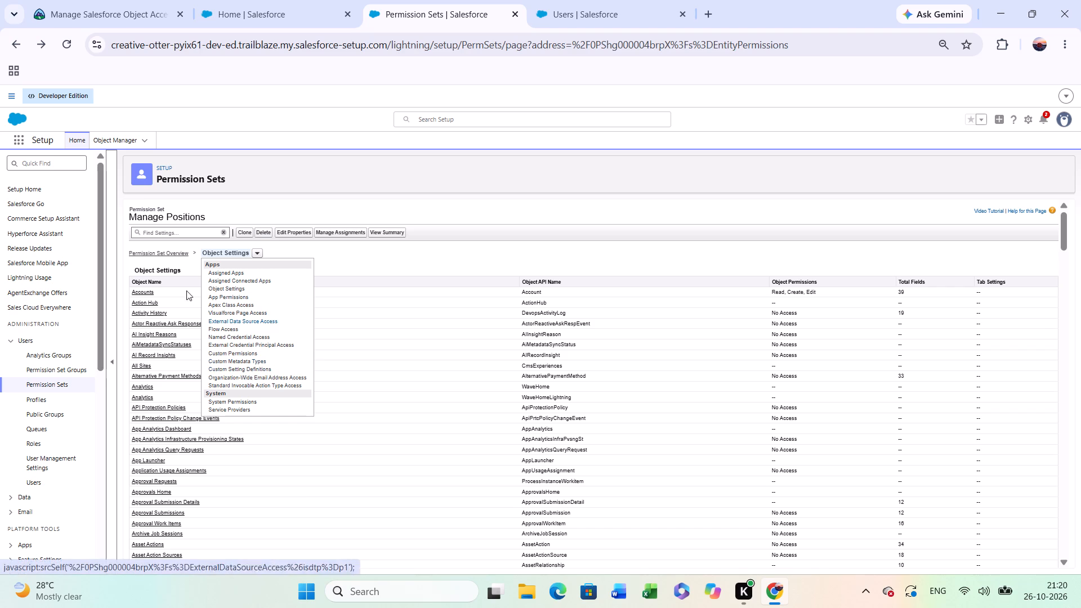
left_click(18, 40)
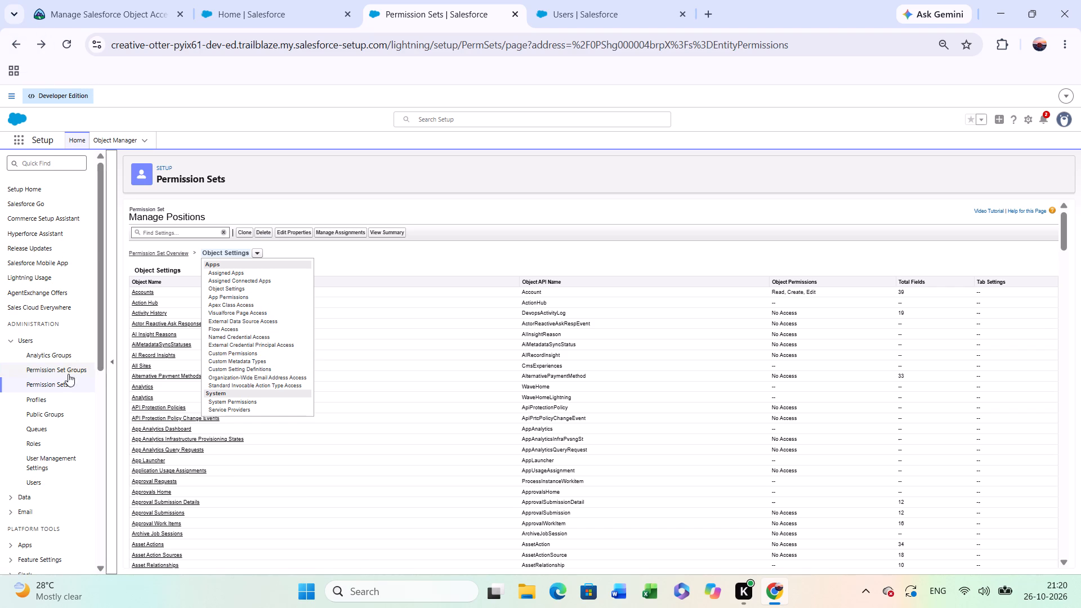
Open the Manage Positions permission set from the Permission Sets list filtered to names starting with M.
left_click(63, 368)
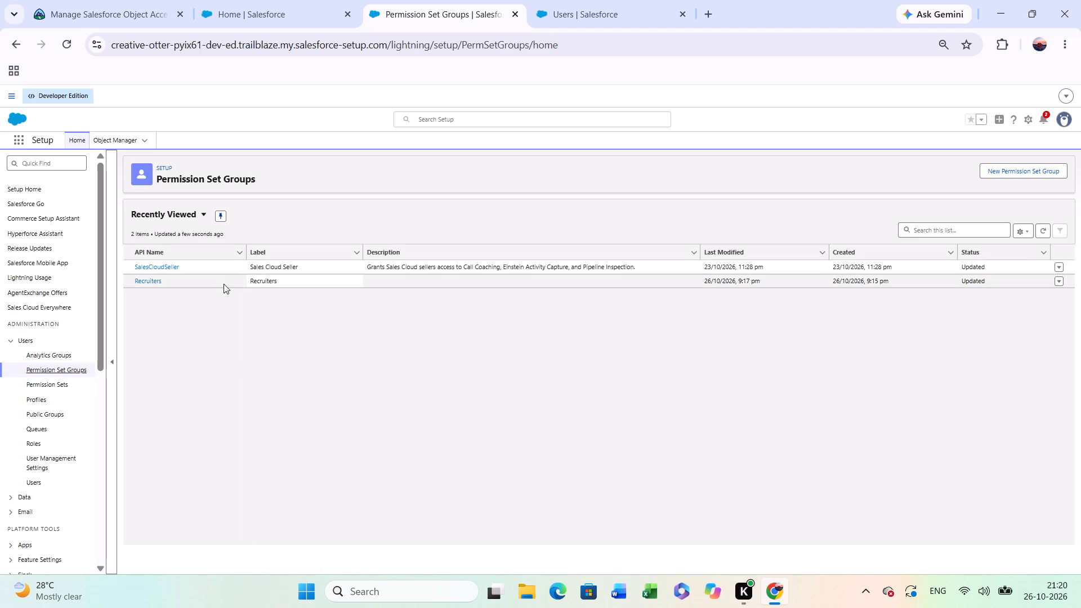
left_click(31, 383)
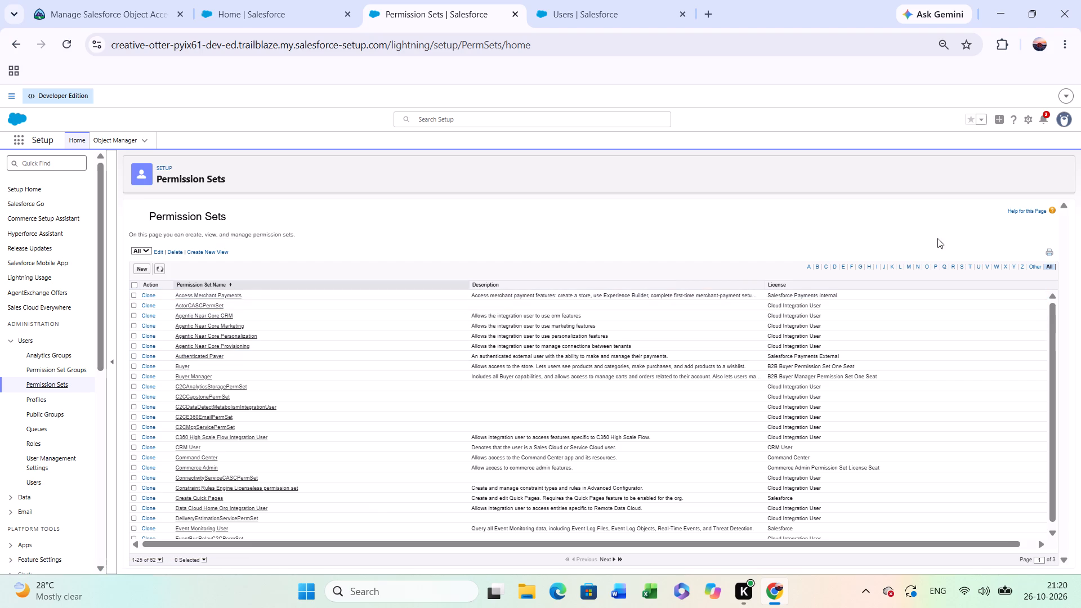
left_click(909, 267)
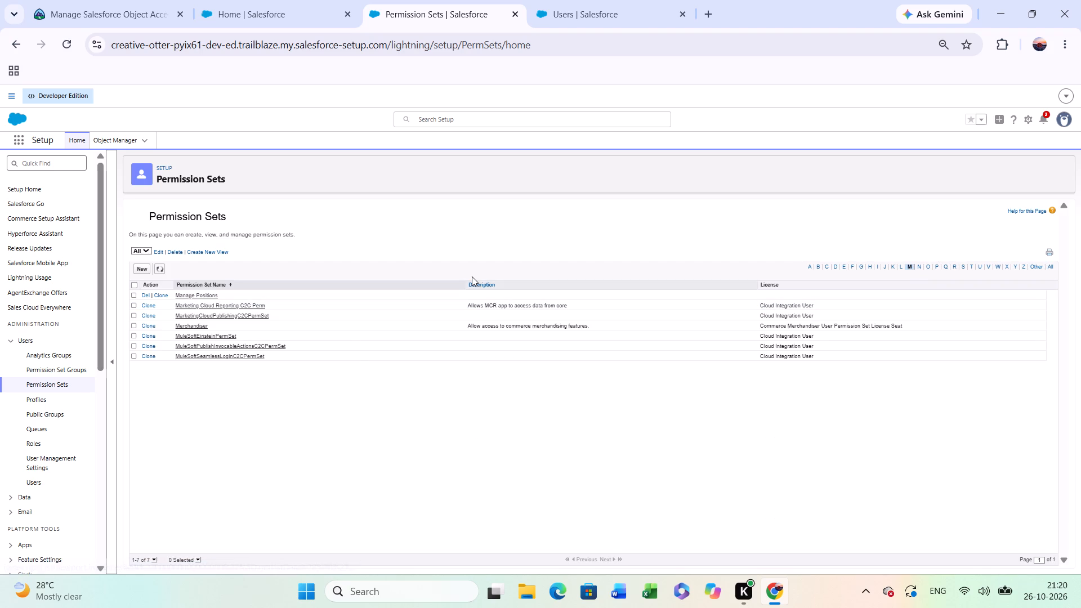
left_click(200, 293)
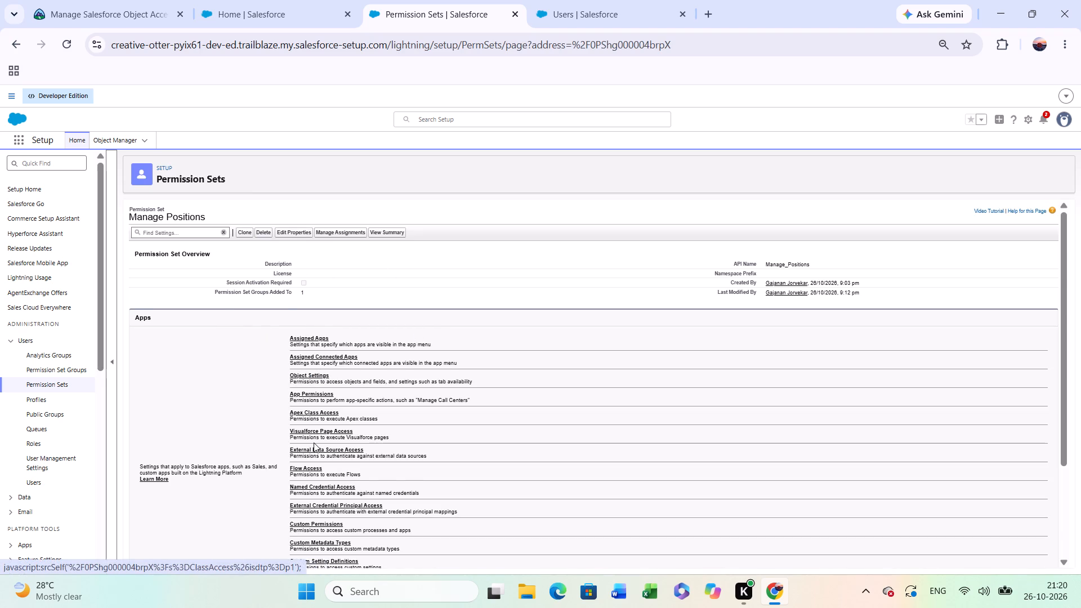
Open the properties of the Manage Positions permission set and save them without changes.
scroll(314, 442, "down", 2)
scroll(314, 442, "up", 2)
scroll(314, 442, "down", 3)
scroll(314, 442, "up", 2)
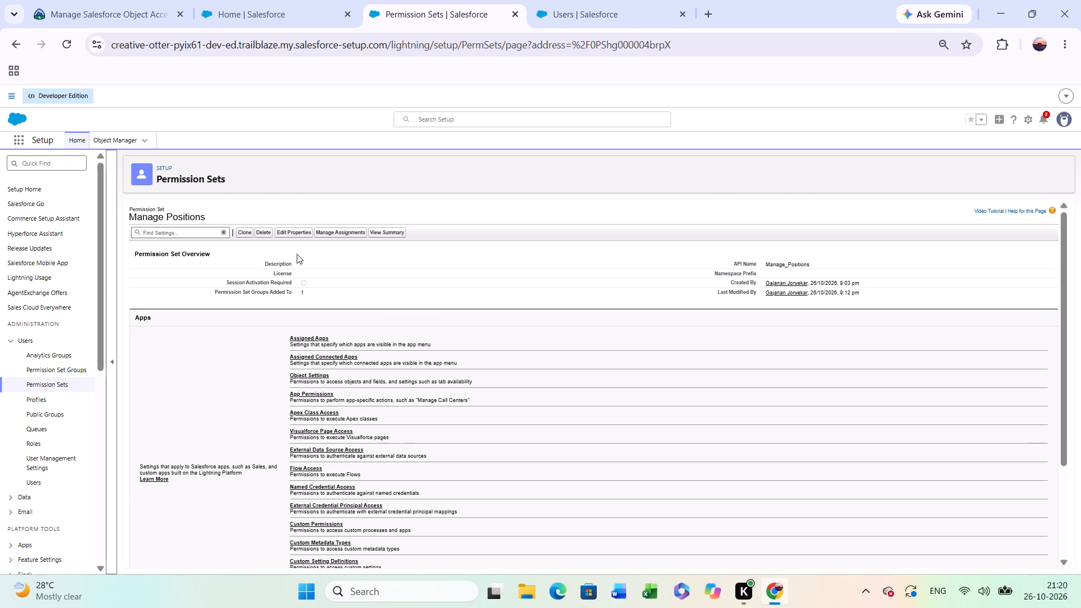
left_click(296, 236)
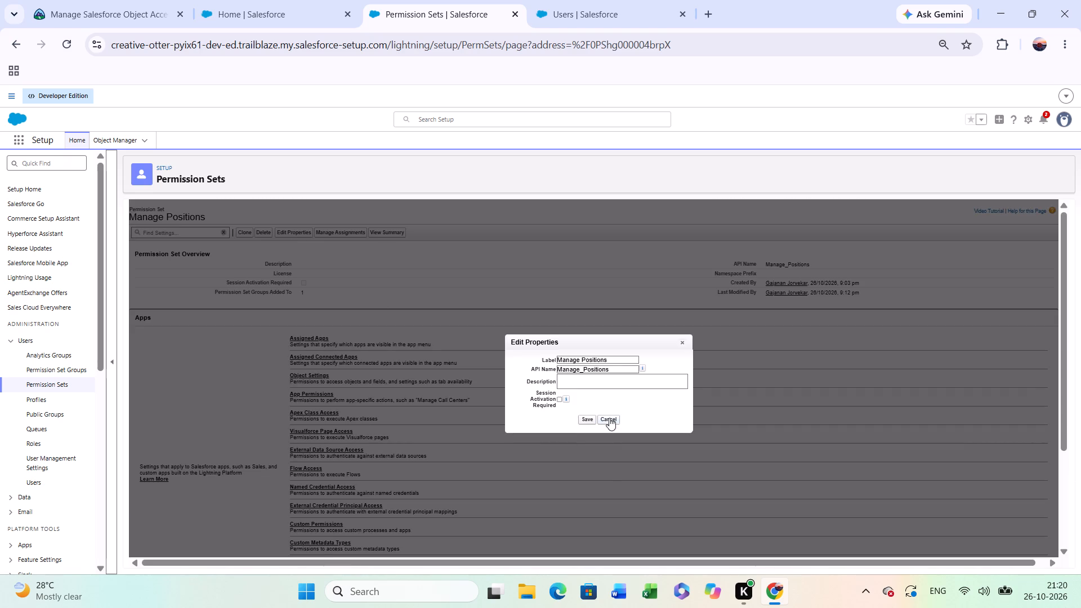
left_click(590, 421)
Examine the Apps and System settings sections on the Manage Positions permission set overview.
scroll(390, 419, "down", 2)
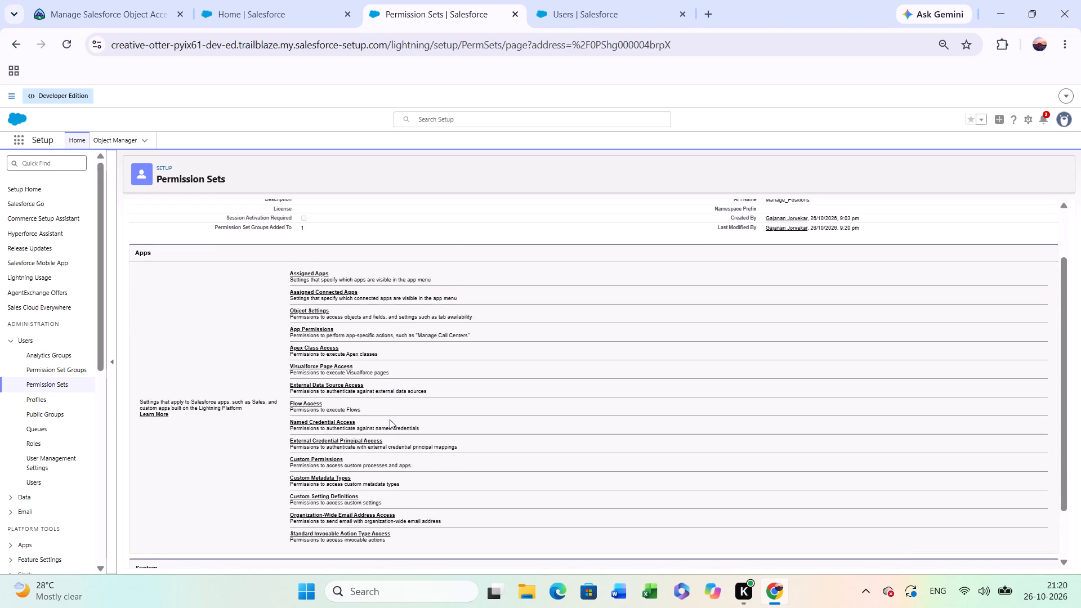
scroll(390, 419, "down", 2)
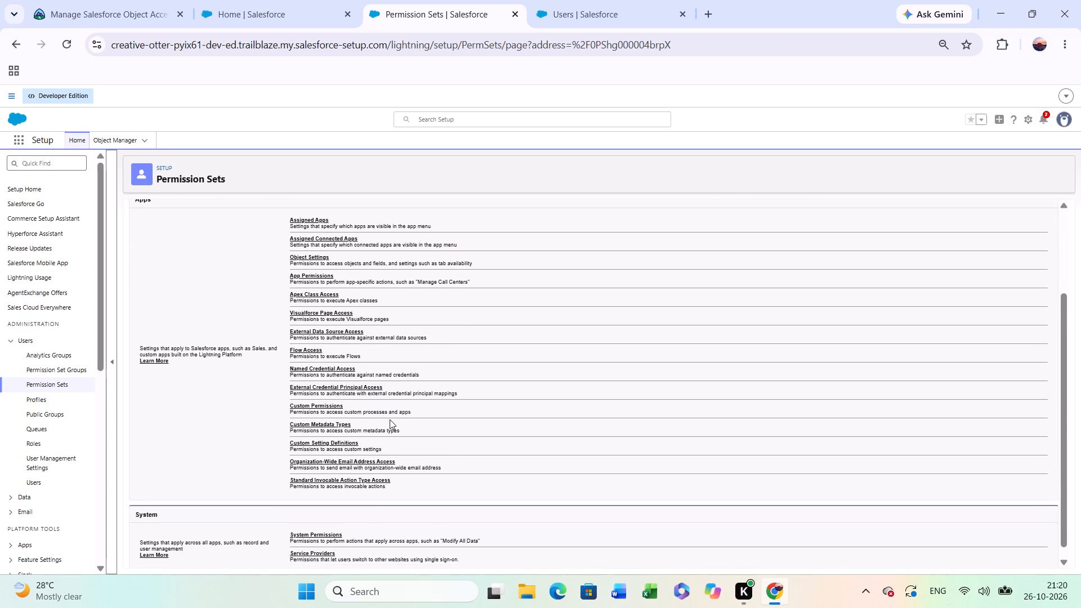
scroll(390, 419, "down", 2)
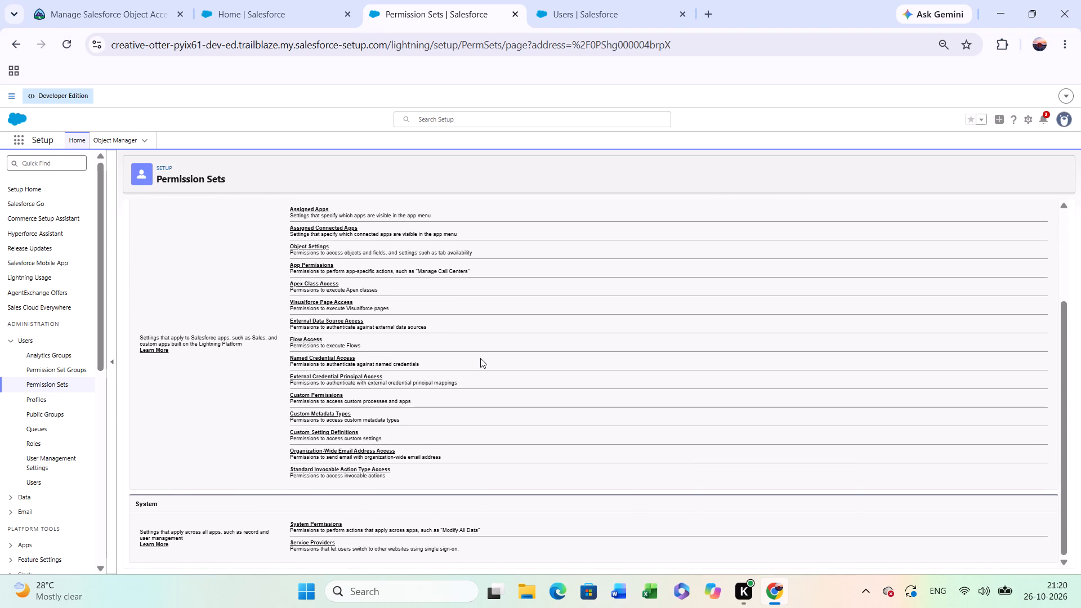
scroll(480, 358, "up", 2)
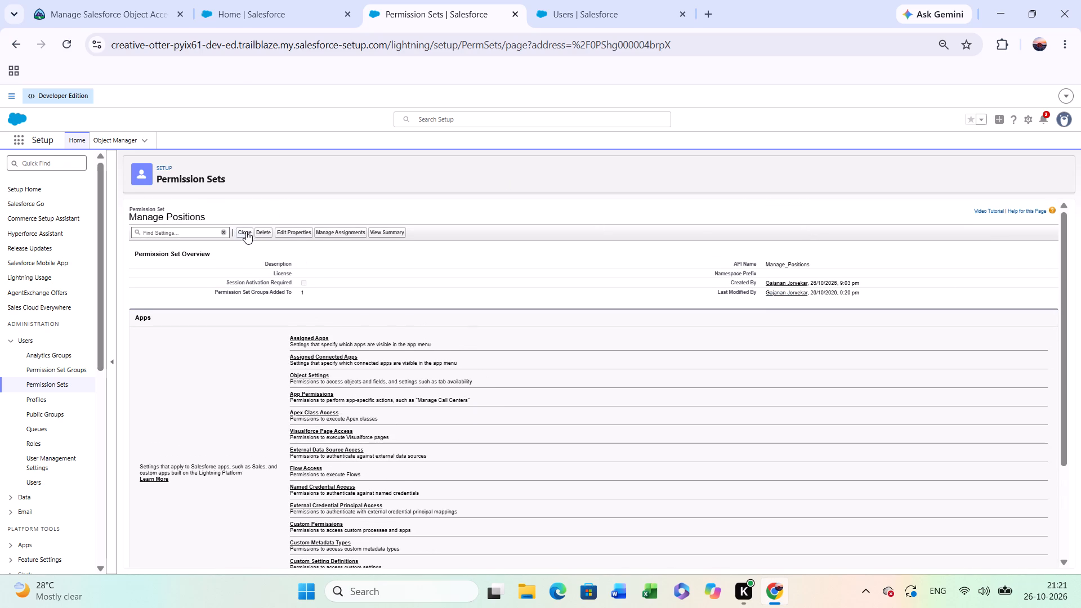
View the current assignments of the Manage Positions permission set, and return to the full Permission Sets list.
left_click(352, 235)
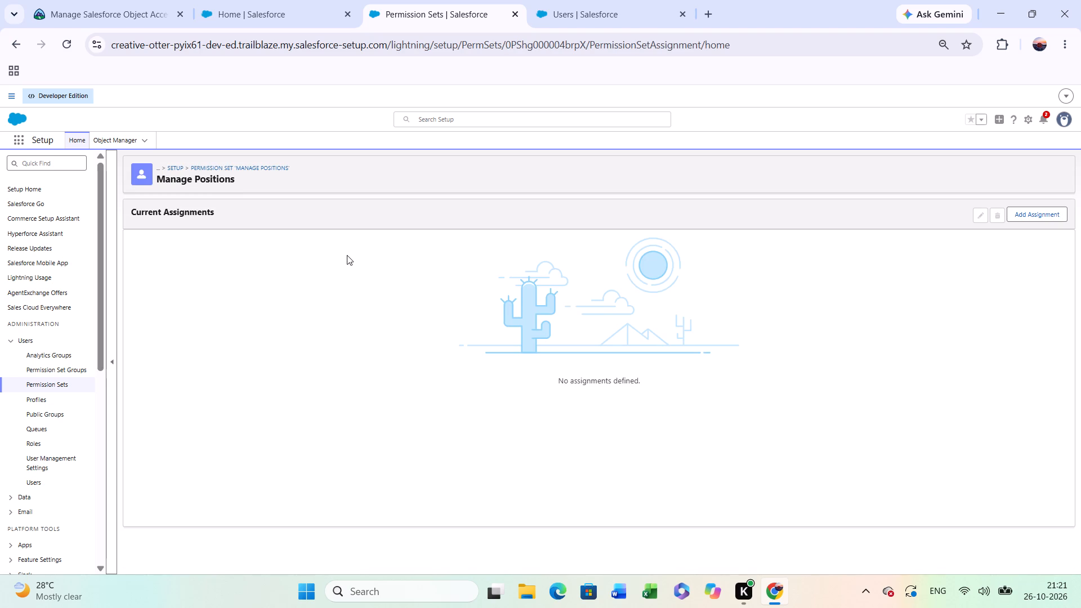
scroll(347, 255, "down", 1)
scroll(347, 255, "up", 1)
left_click(25, 47)
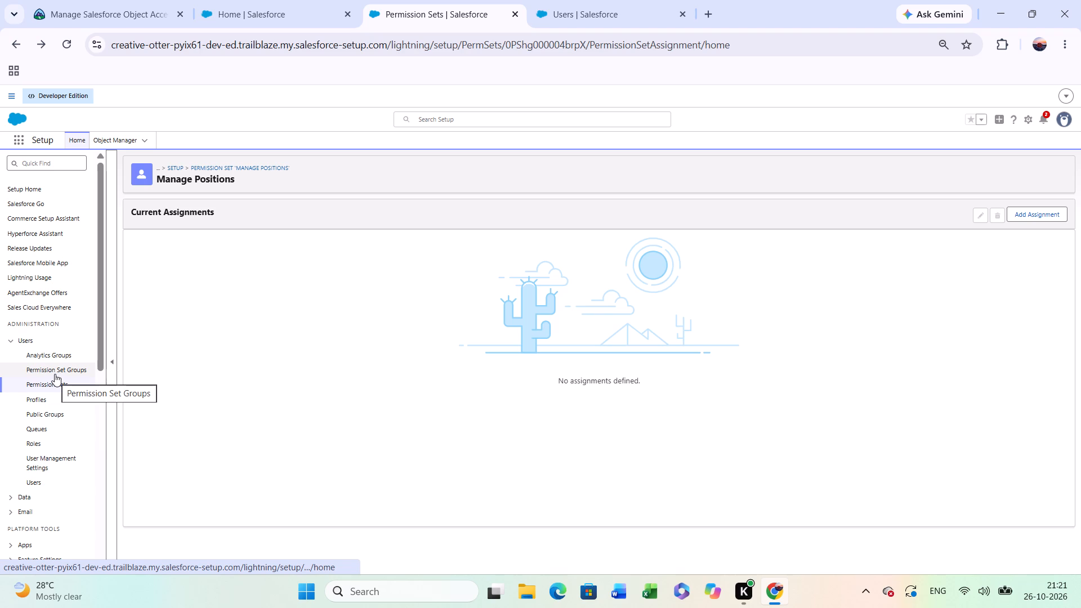
left_click(18, 40)
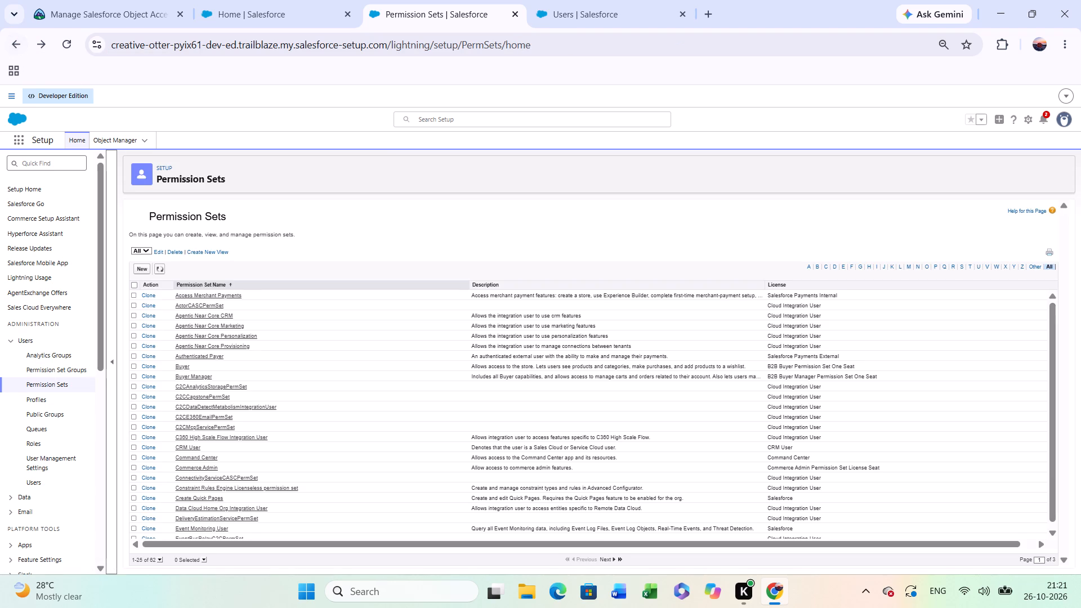
Look through the list of all permission sets.
scroll(197, 355, "down", 1)
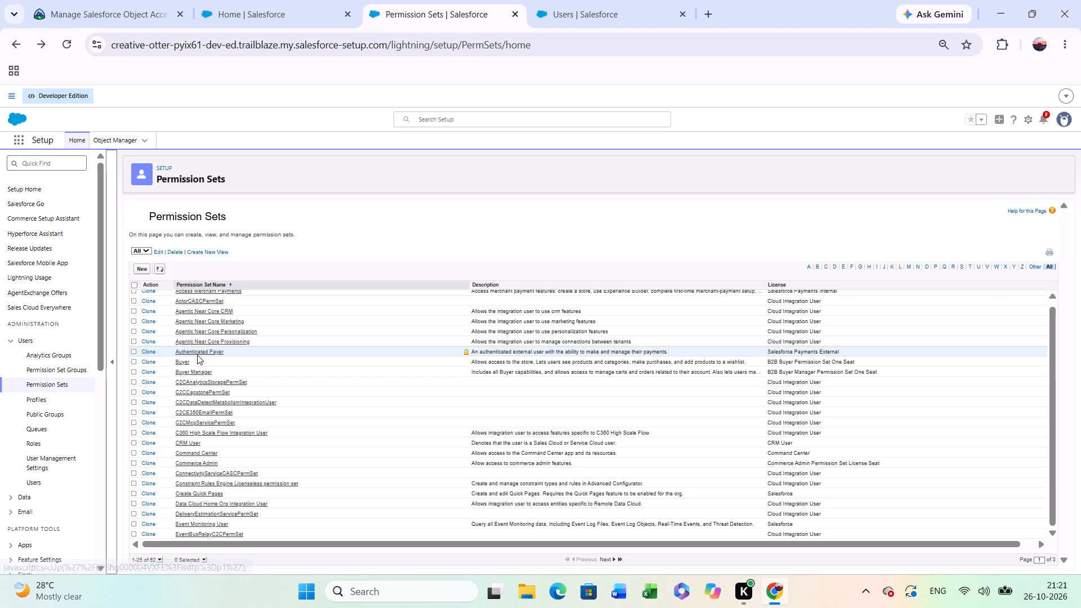
scroll(217, 513, "down", 1)
scroll(217, 513, "up", 3)
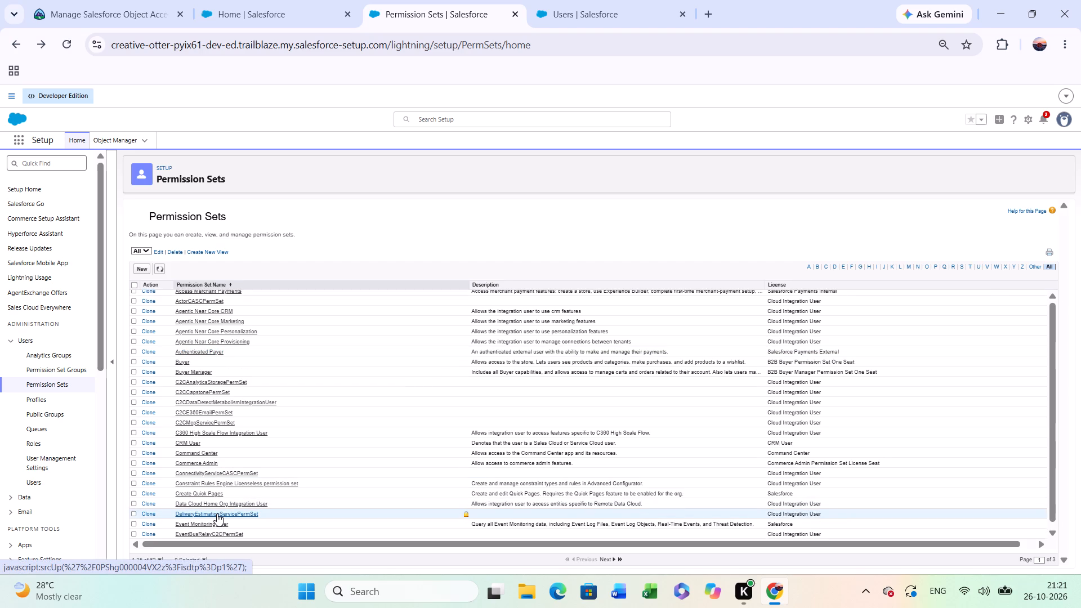
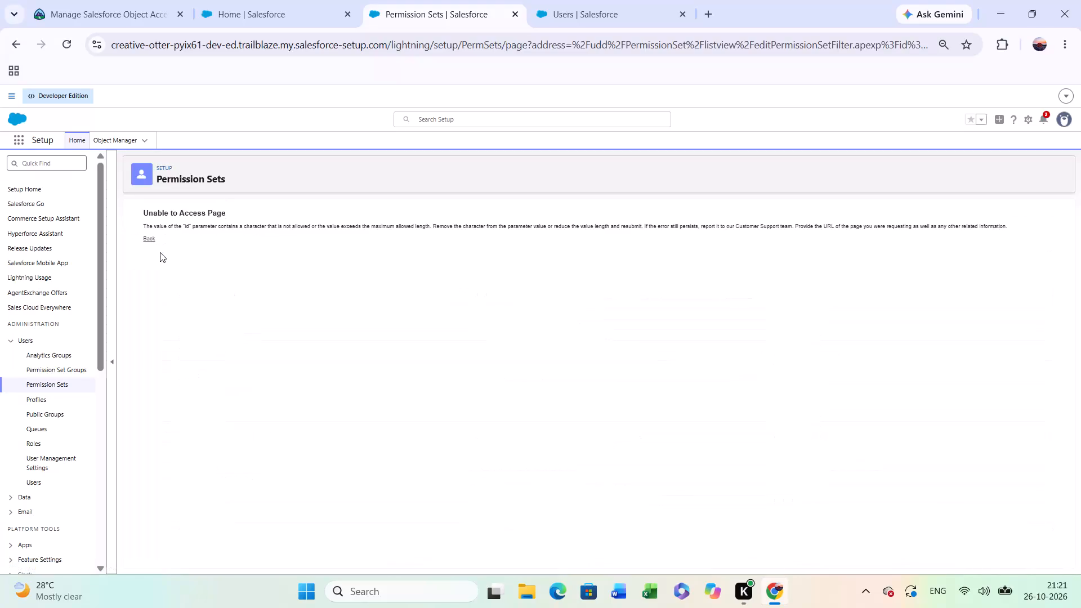
Return to the full Permission Sets list and look through it.
left_click(15, 37)
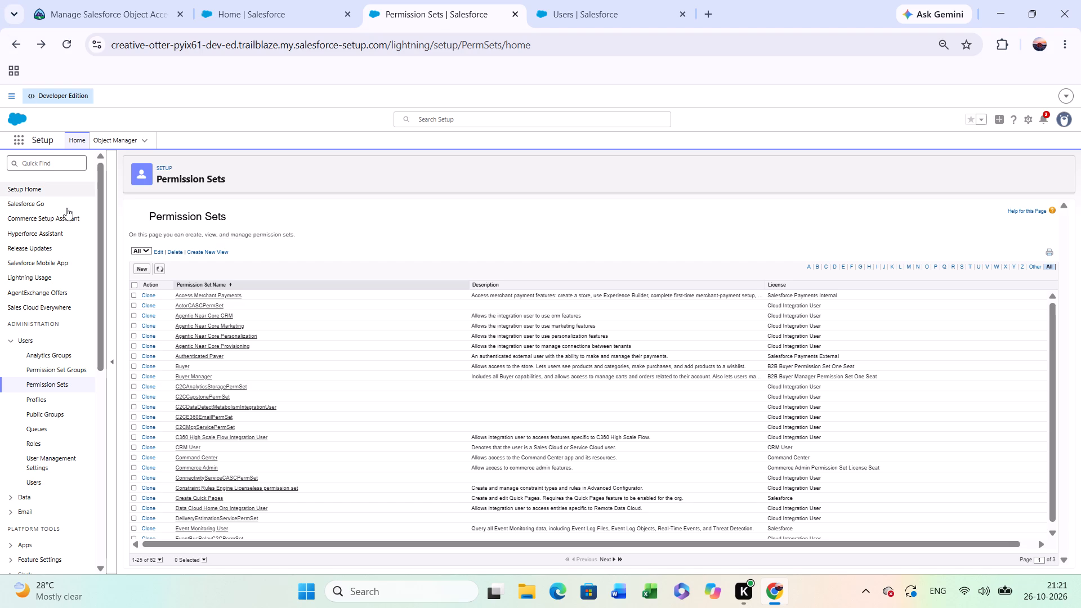
left_click(90, 252)
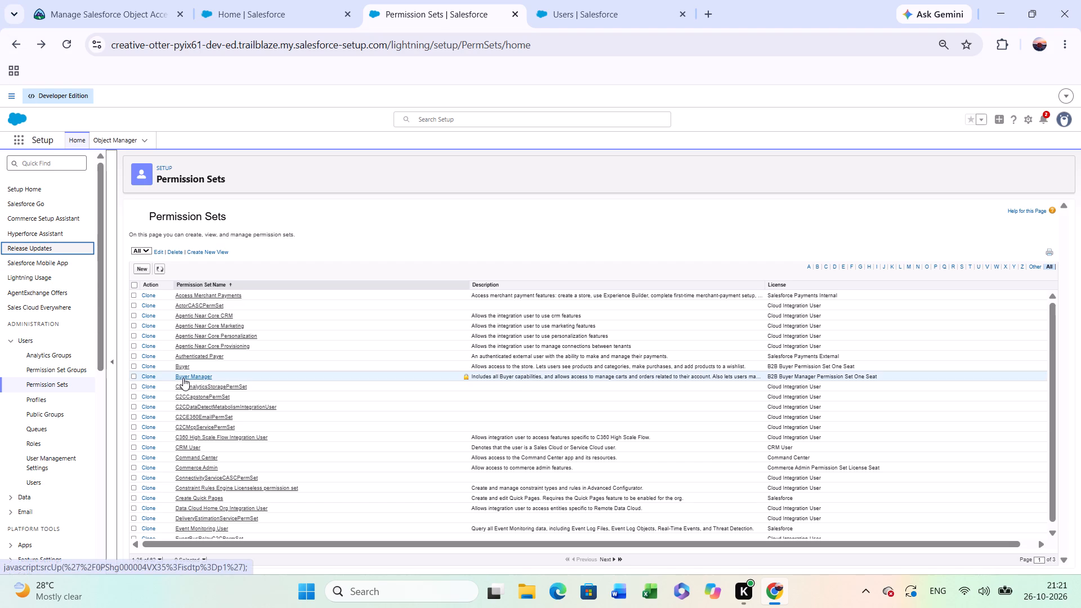
scroll(183, 378, "down", 1)
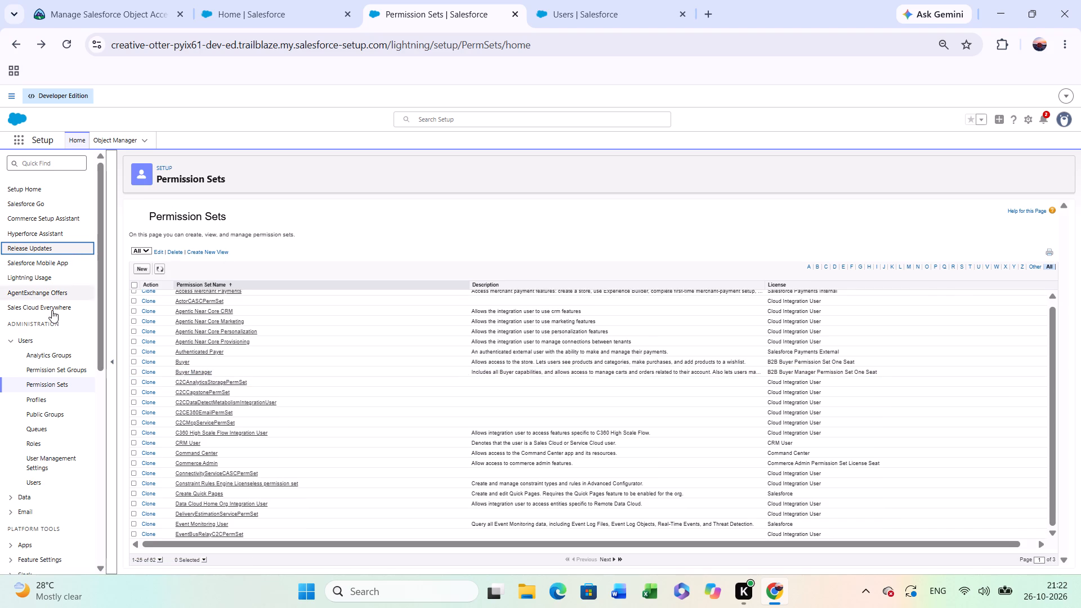
left_click(62, 389)
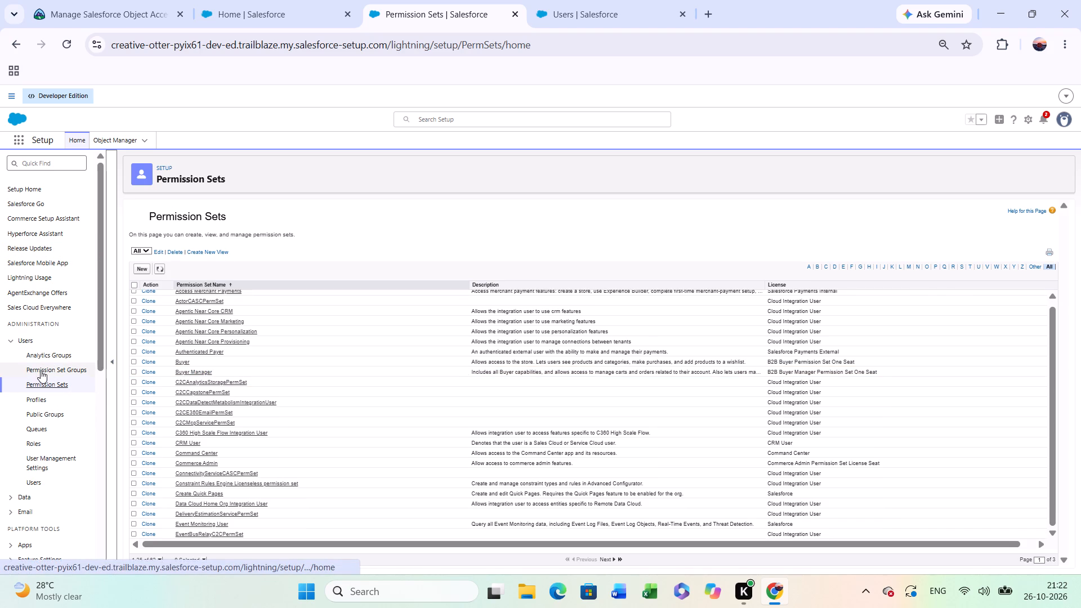
Go back to the Accounts object settings of the Manage Positions permission set and examine their object and field permissions.
double_click(12, 44)
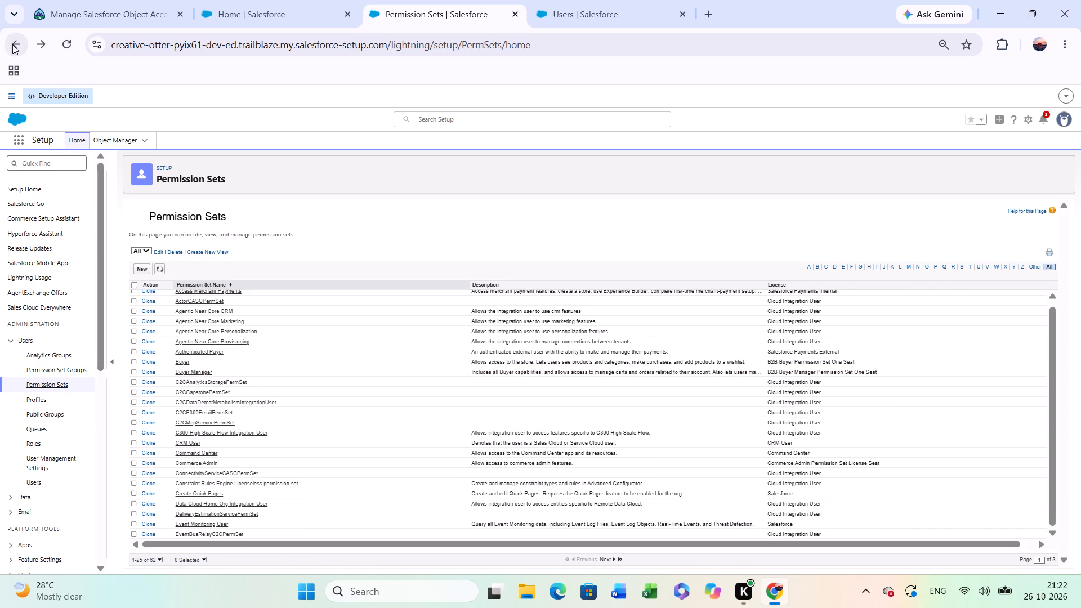
double_click(12, 44)
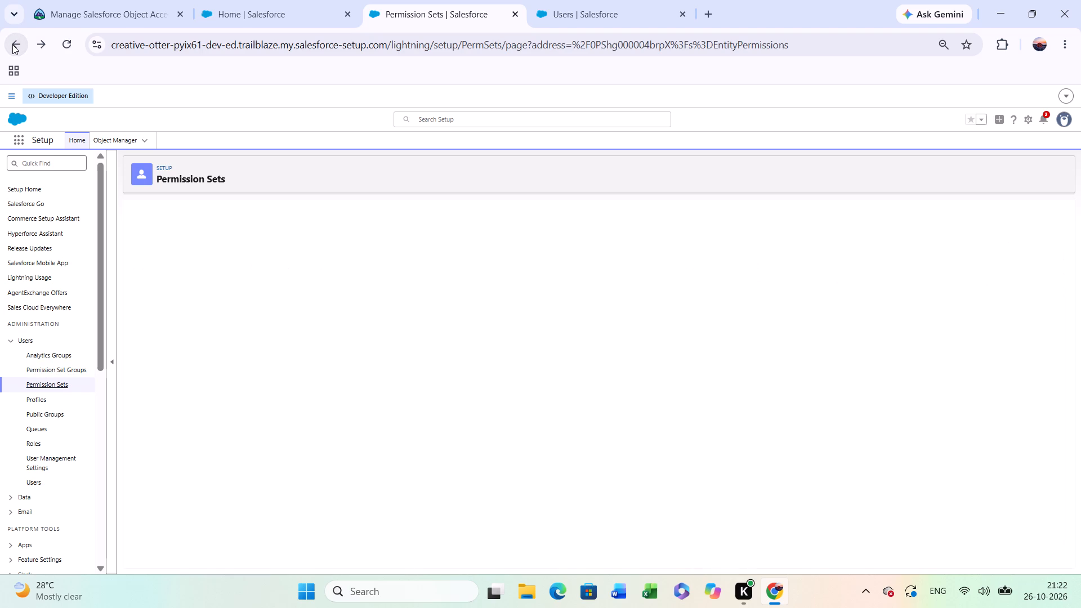
left_click(12, 44)
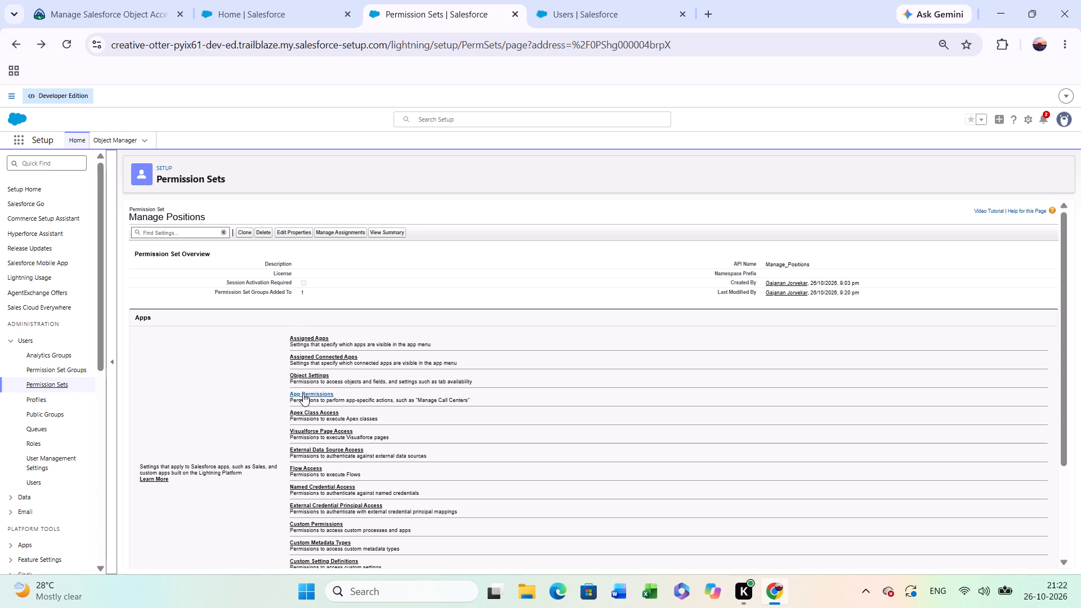
double_click(17, 45)
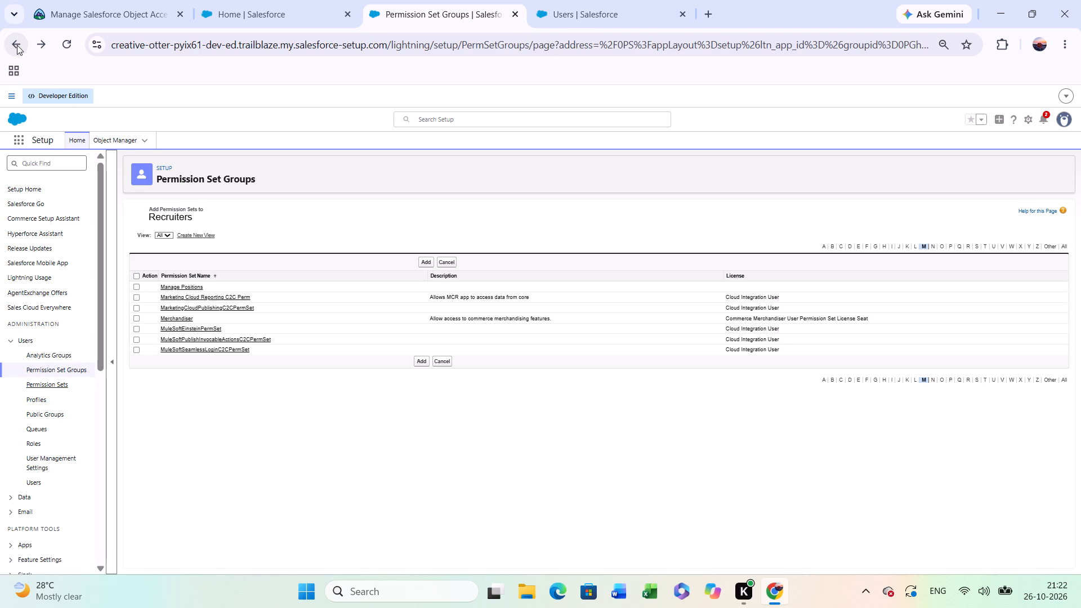
double_click(17, 45)
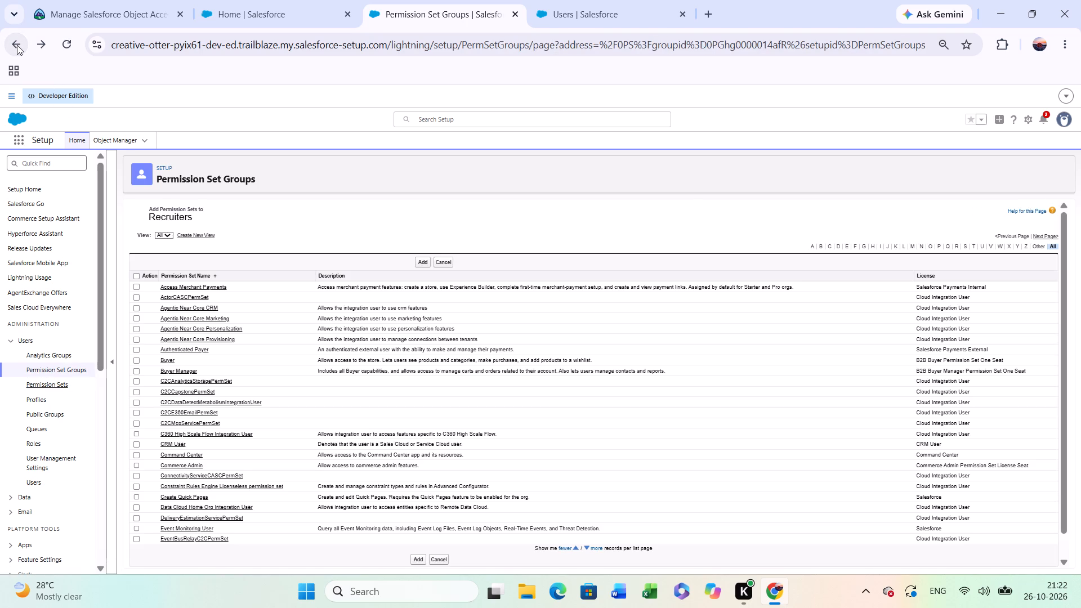
triple_click(17, 45)
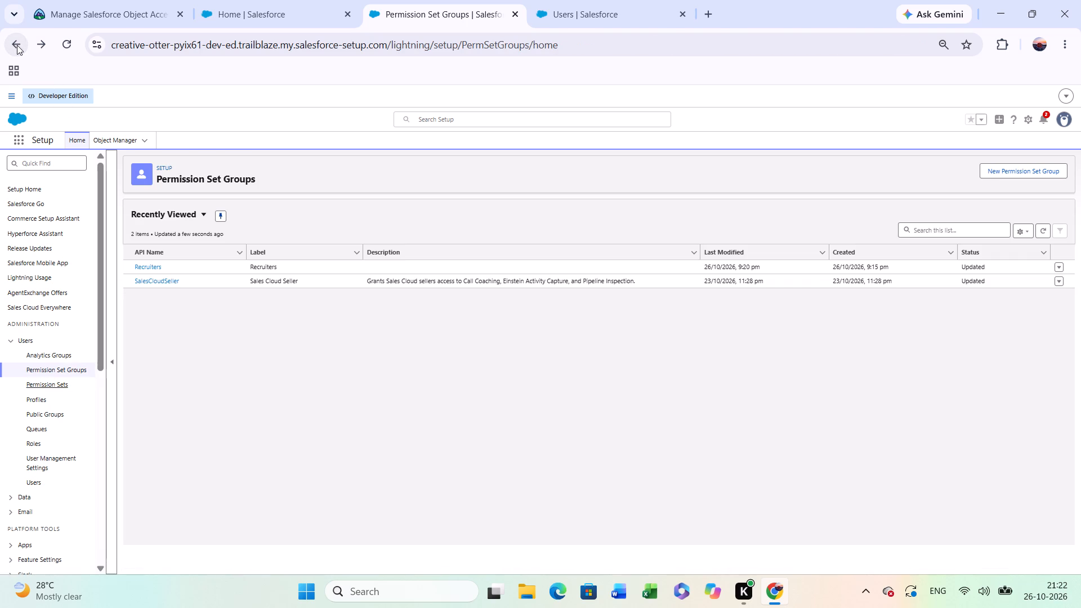
triple_click(17, 45)
left_click(17, 45)
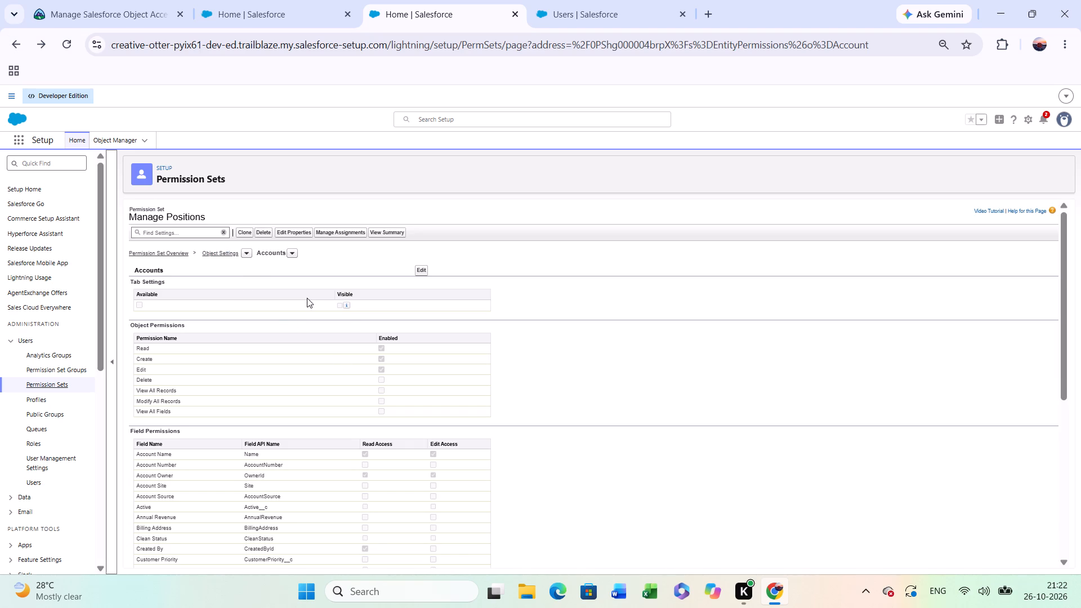
scroll(295, 330, "up", 1)
scroll(167, 354, "down", 1)
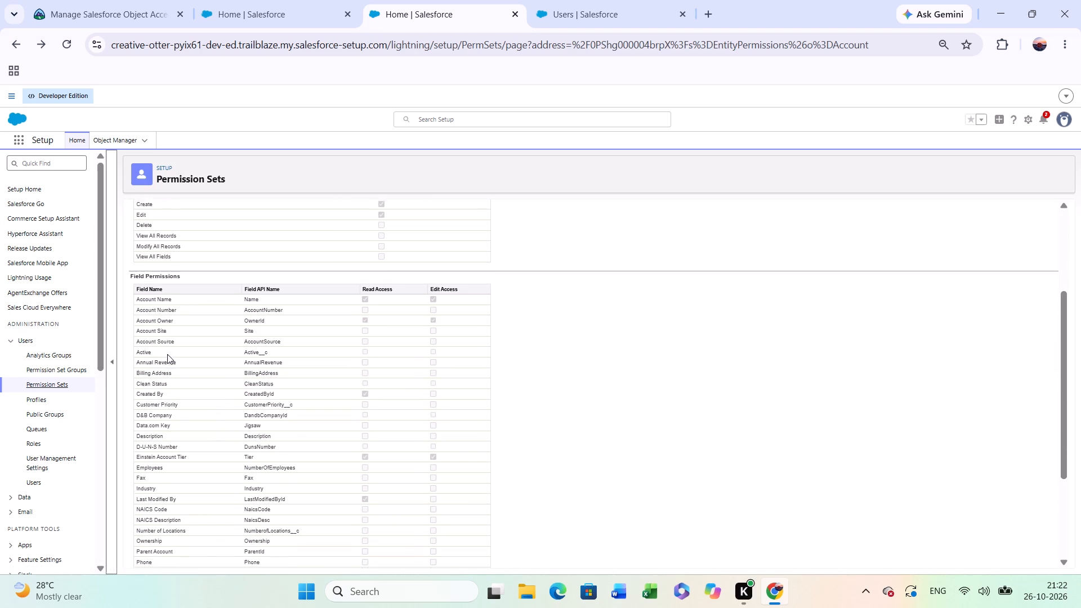
scroll(167, 354, "down", 1)
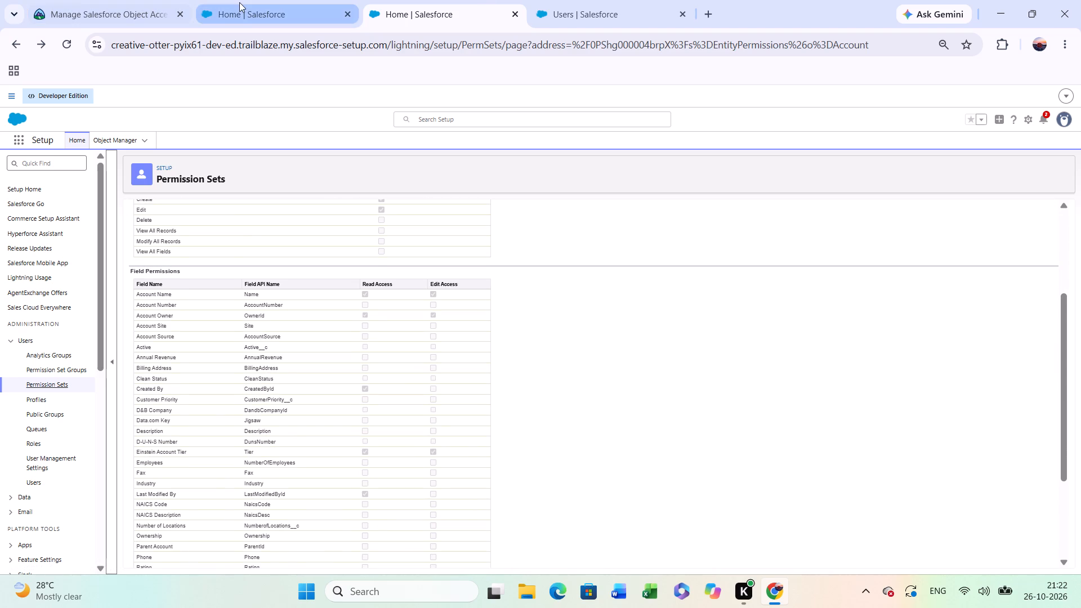
Switch to the Trailhead unit and reread the challenge requirements for the Manage Positions permission set.
left_click(62, 1)
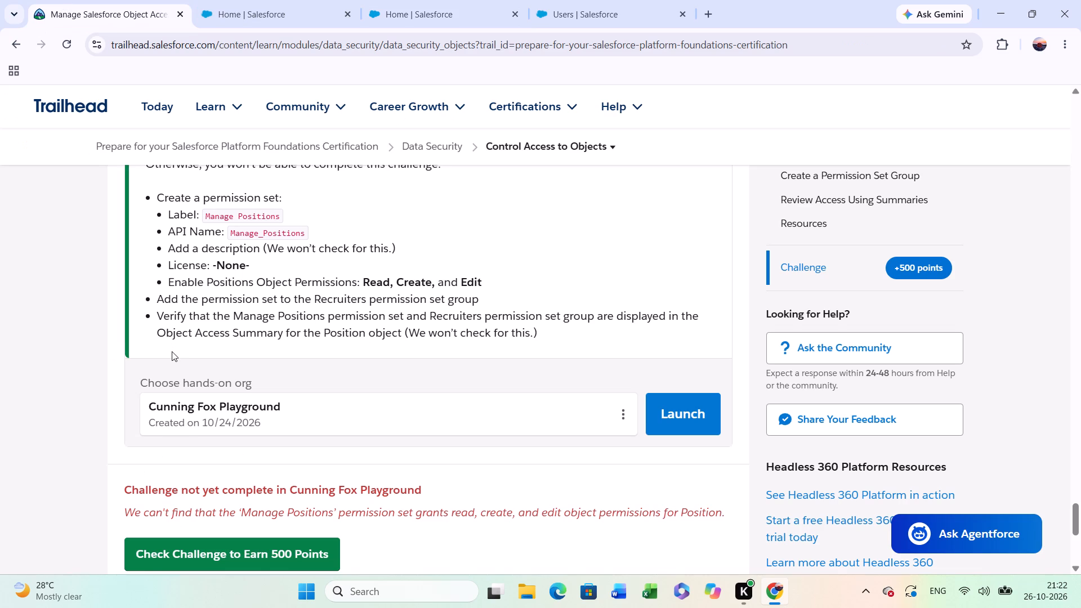
scroll(172, 351, "up", 2)
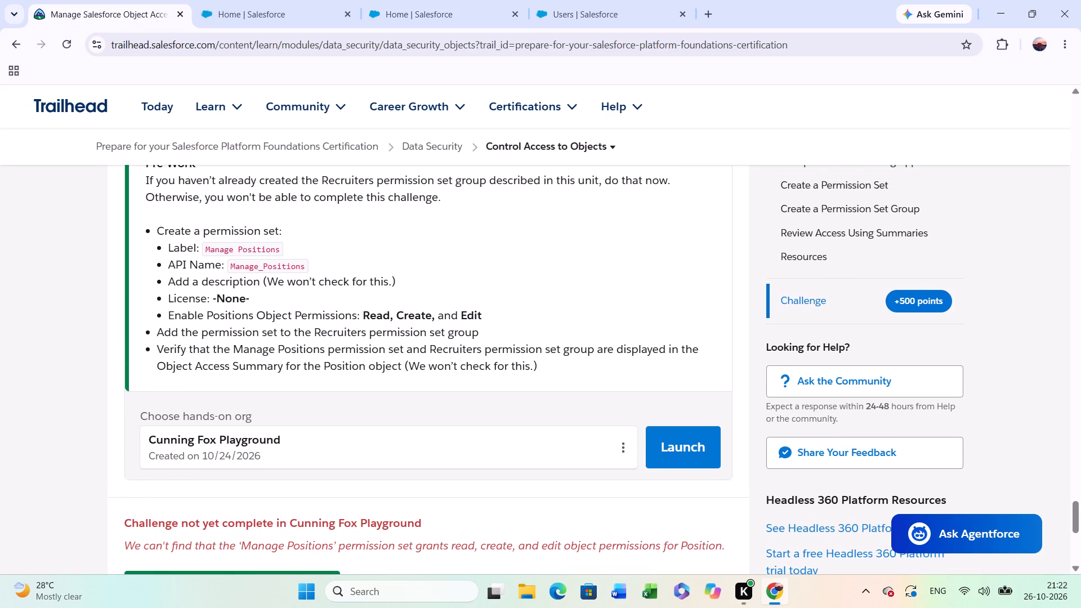
scroll(262, 306, "up", 2)
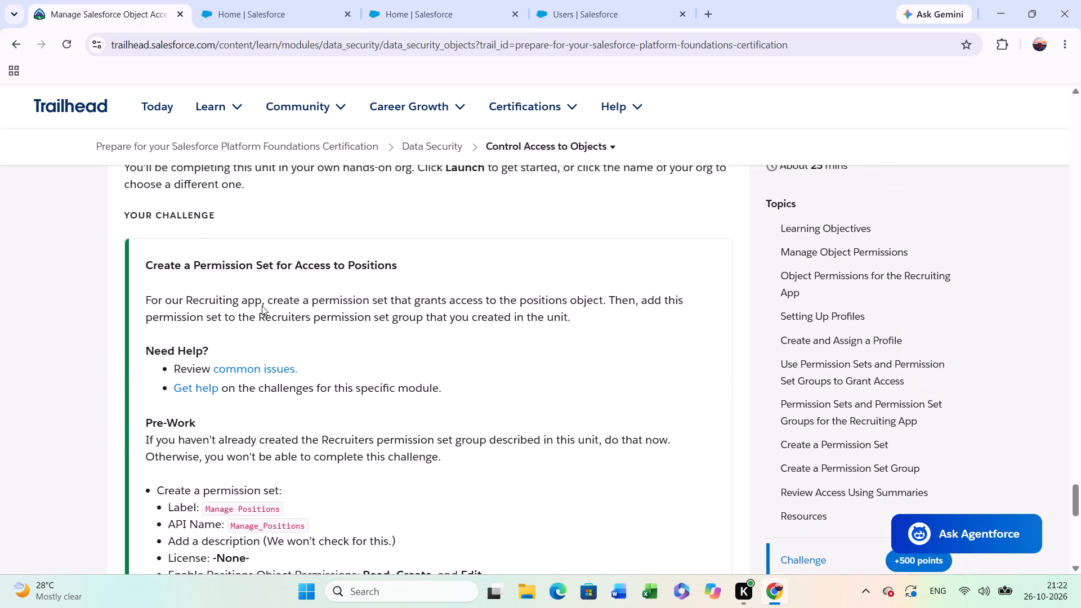
Read the Trailhead unit's instructions on creating a permission set, creating a permission set group and reviewing access using summaries.
scroll(262, 306, "up", 3)
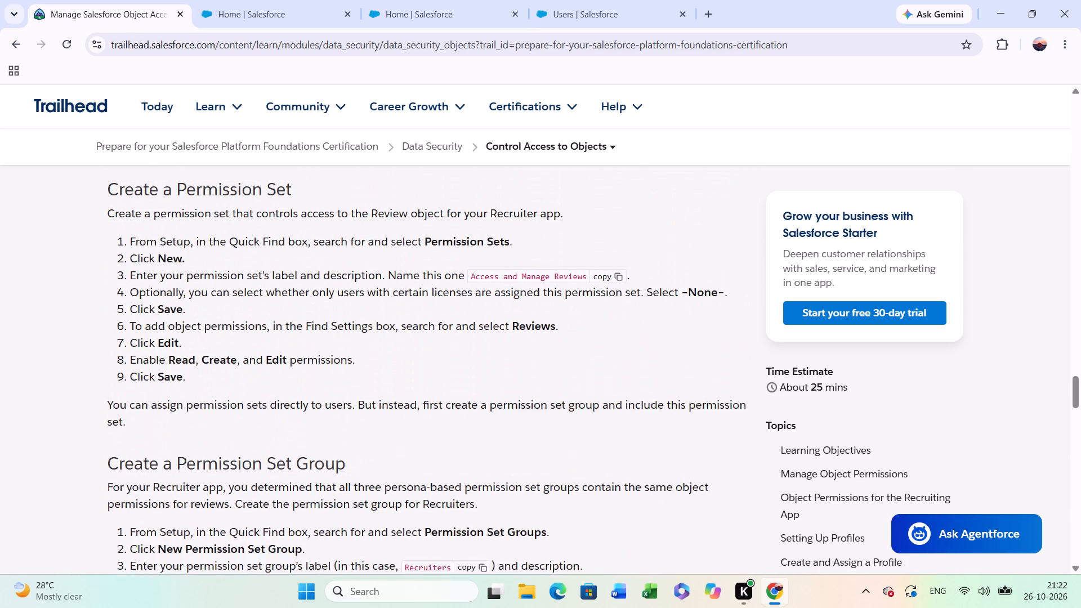
scroll(262, 306, "down", 2)
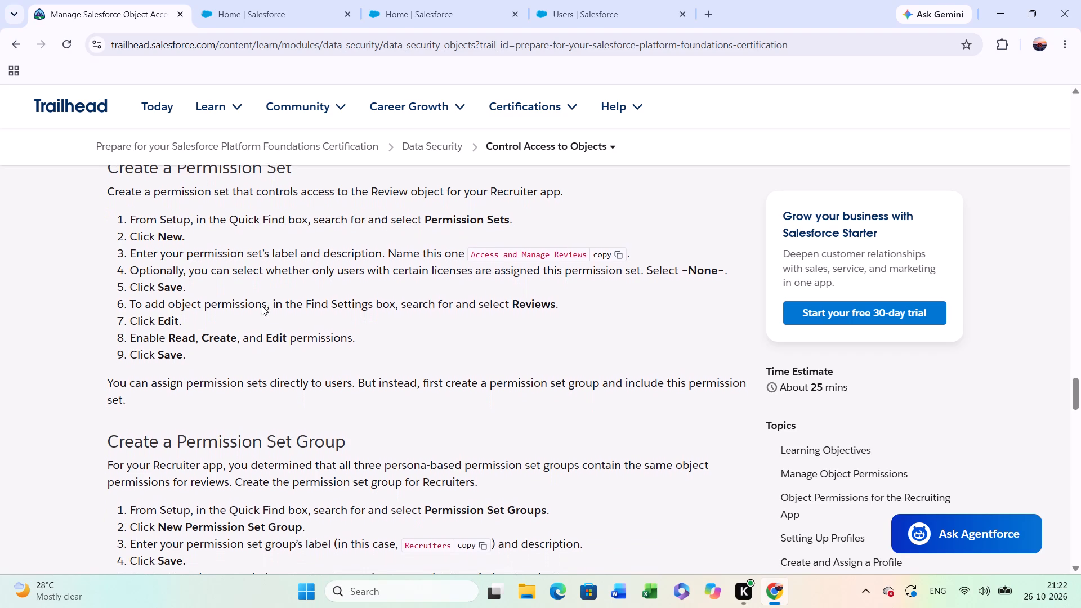
scroll(262, 306, "down", 1)
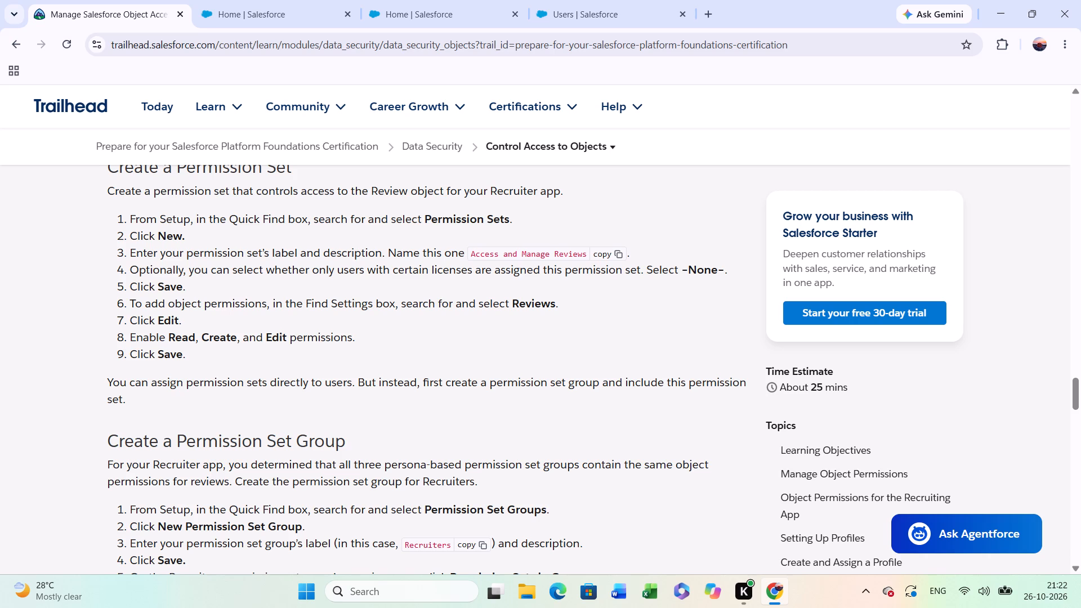
scroll(349, 424, "down", 2)
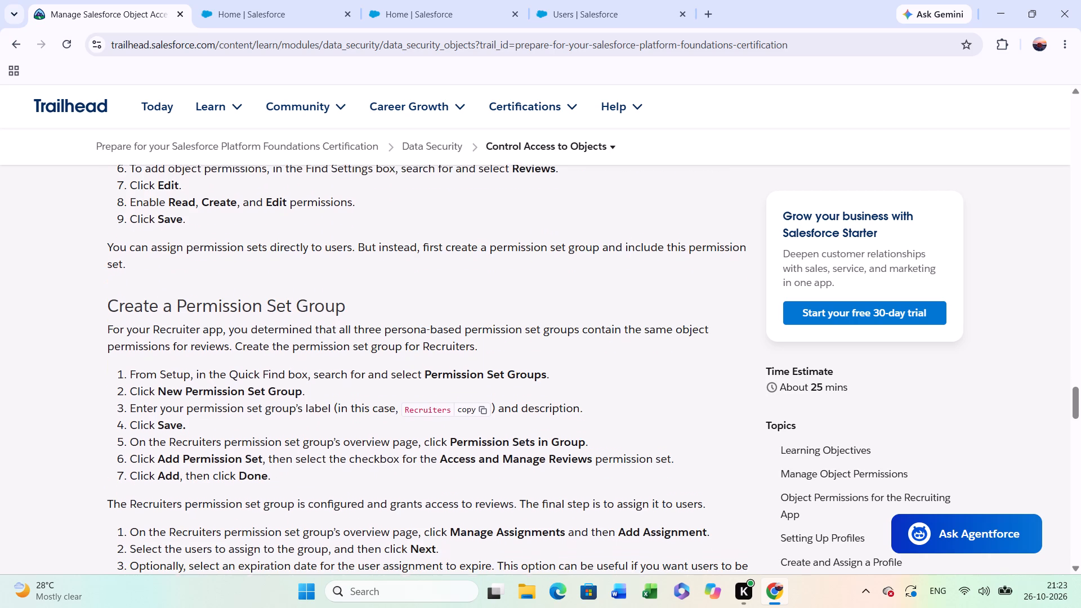
scroll(349, 424, "down", 1)
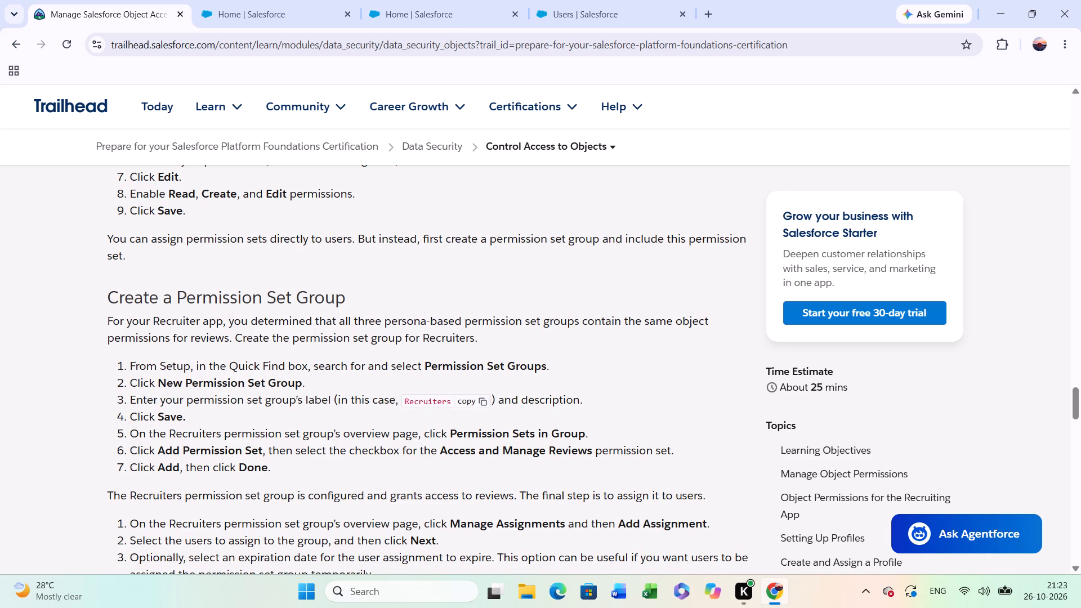
scroll(376, 404, "down", 2)
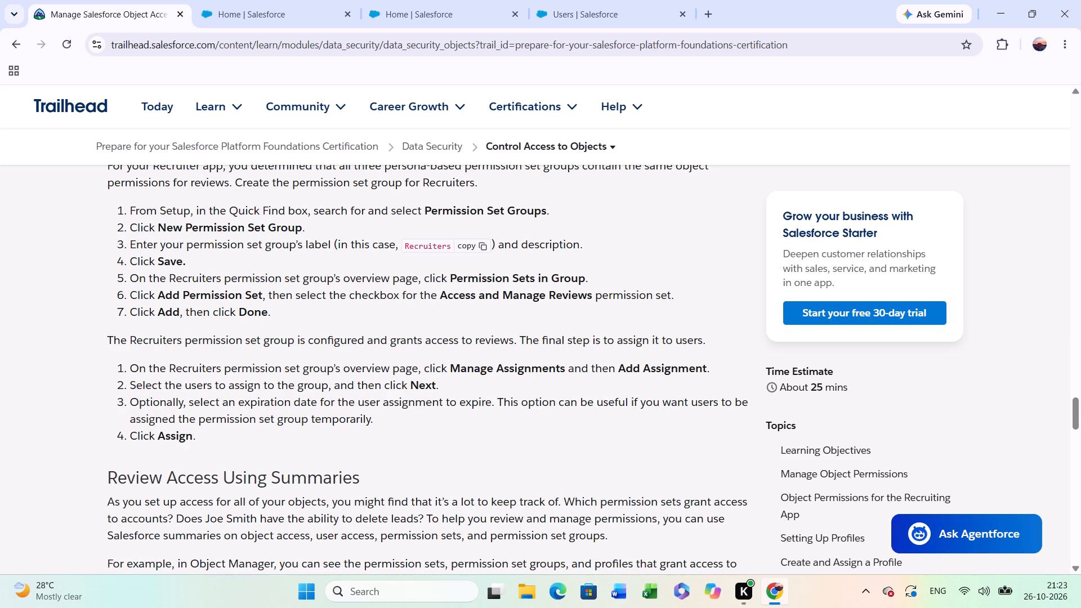
scroll(376, 404, "down", 3)
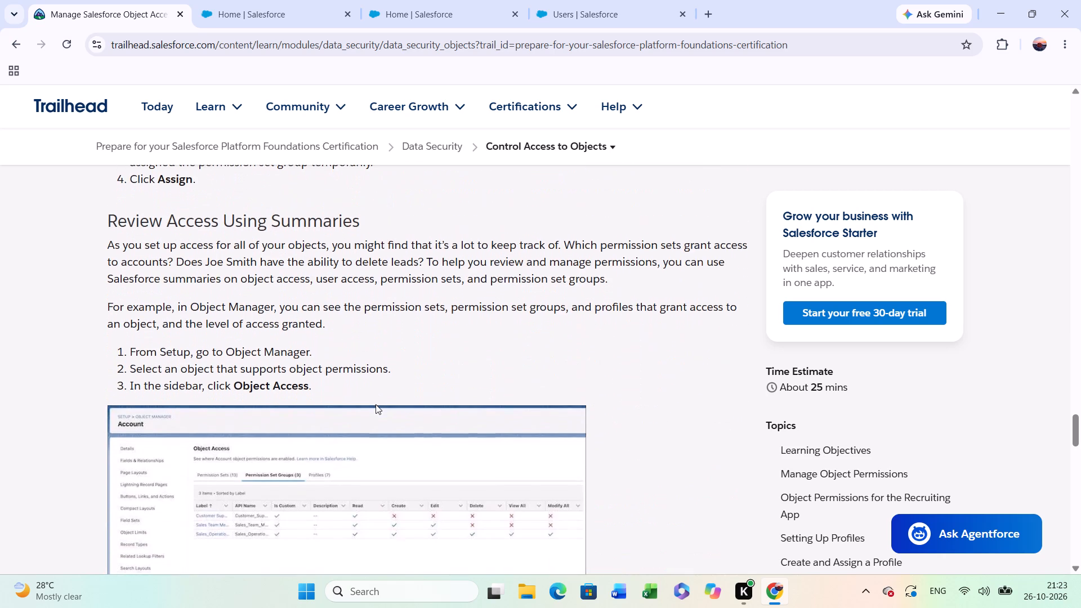
scroll(376, 404, "down", 1)
scroll(376, 404, "up", 3)
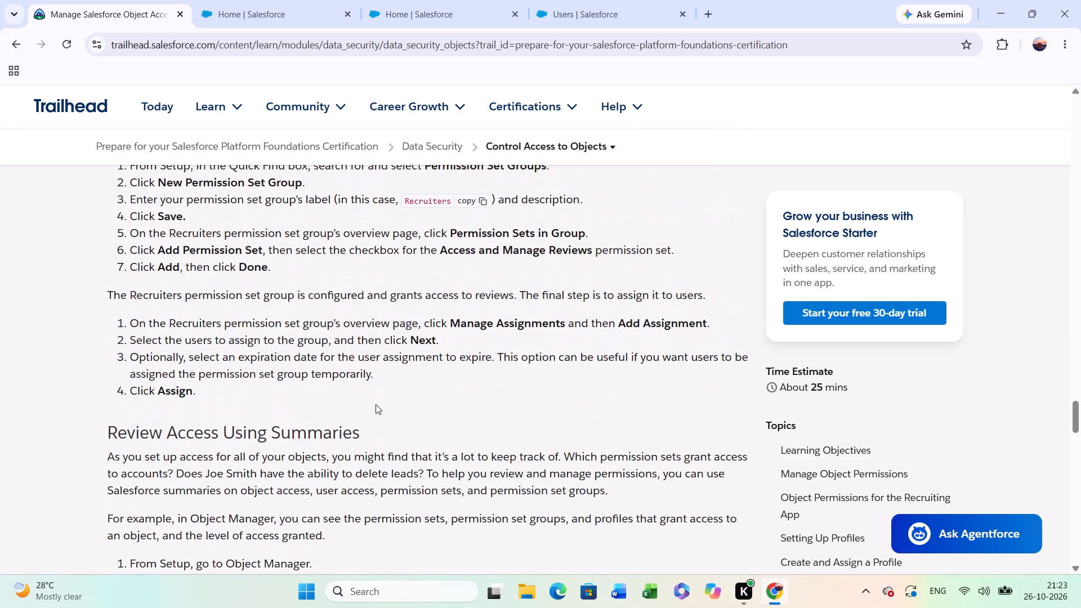
scroll(376, 404, "up", 2)
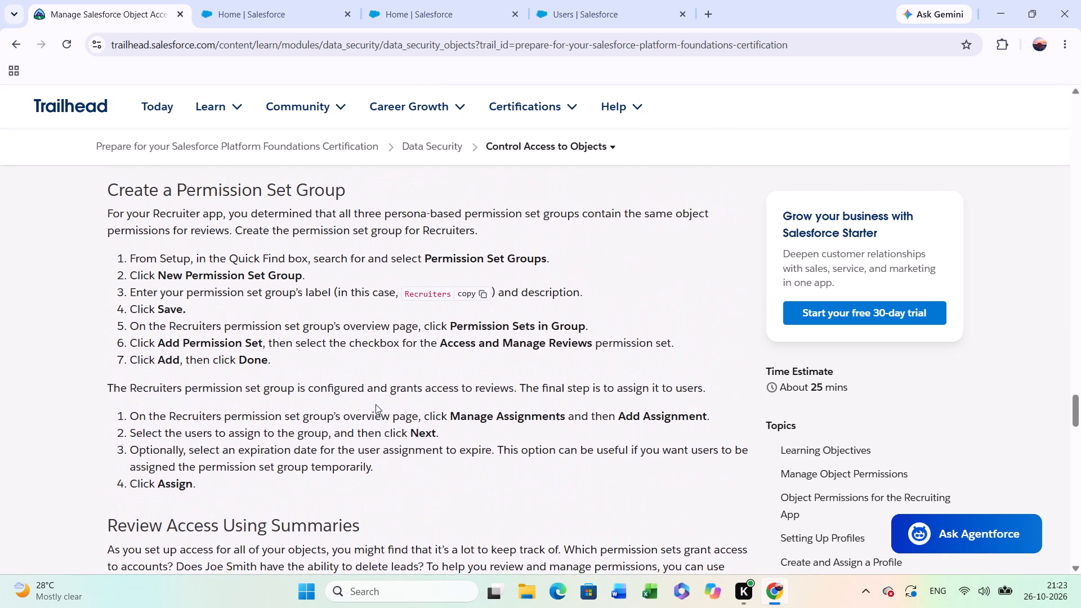
scroll(376, 404, "up", 1)
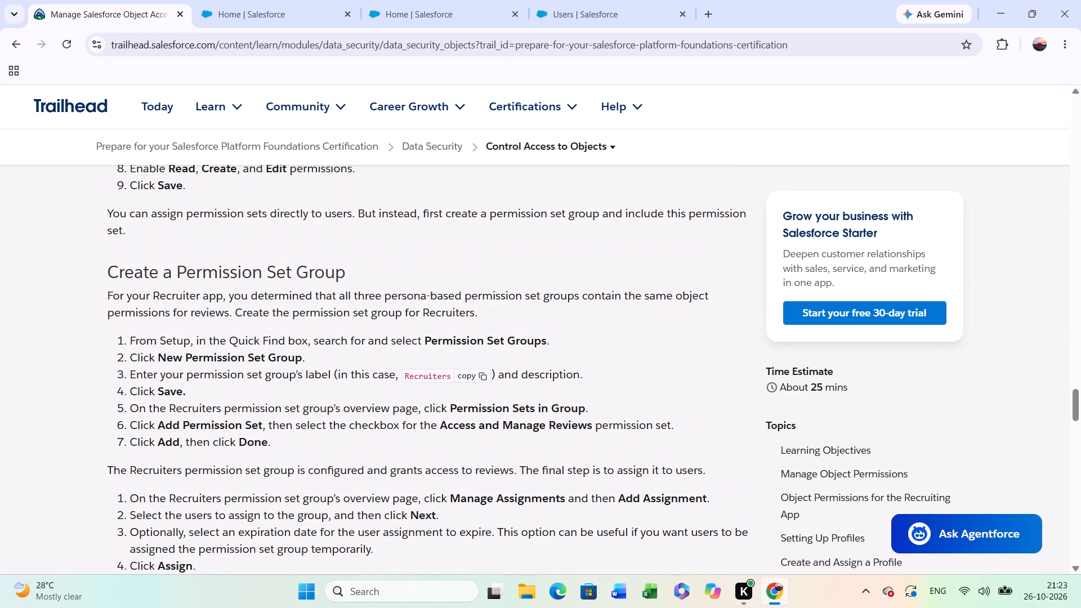
scroll(376, 404, "up", 2)
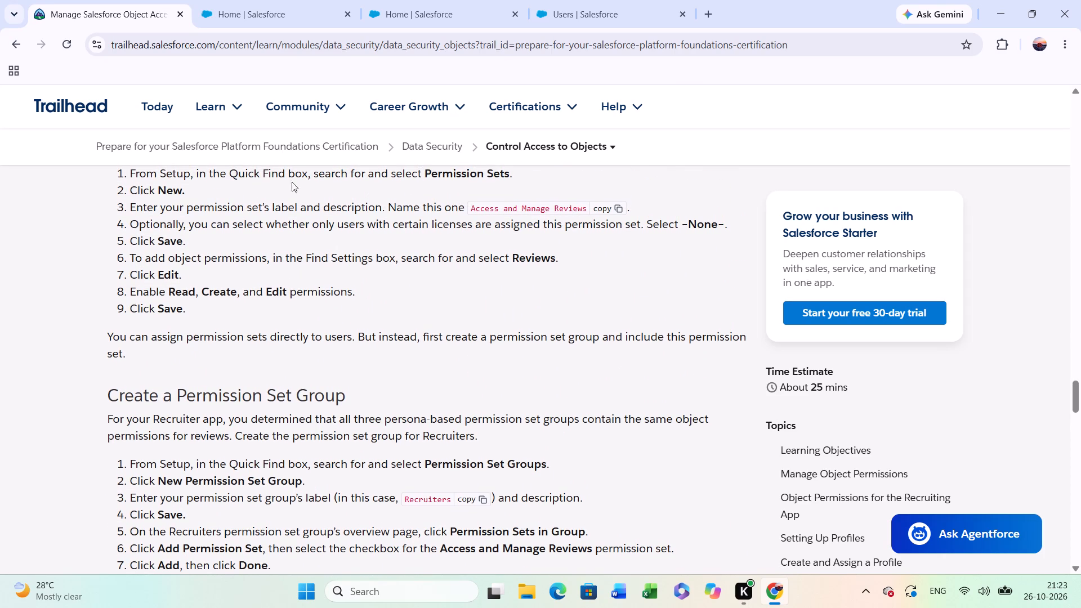
Return to the Manage Positions permission set, view its full object settings list, and go back to the Accounts settings.
left_click(372, 2)
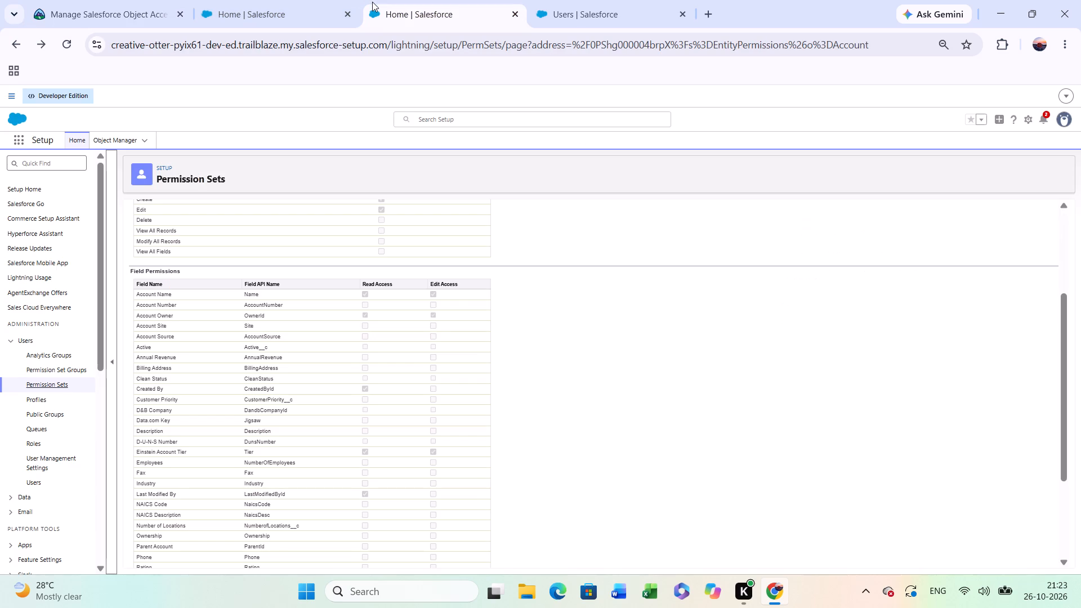
scroll(279, 257, "up", 2)
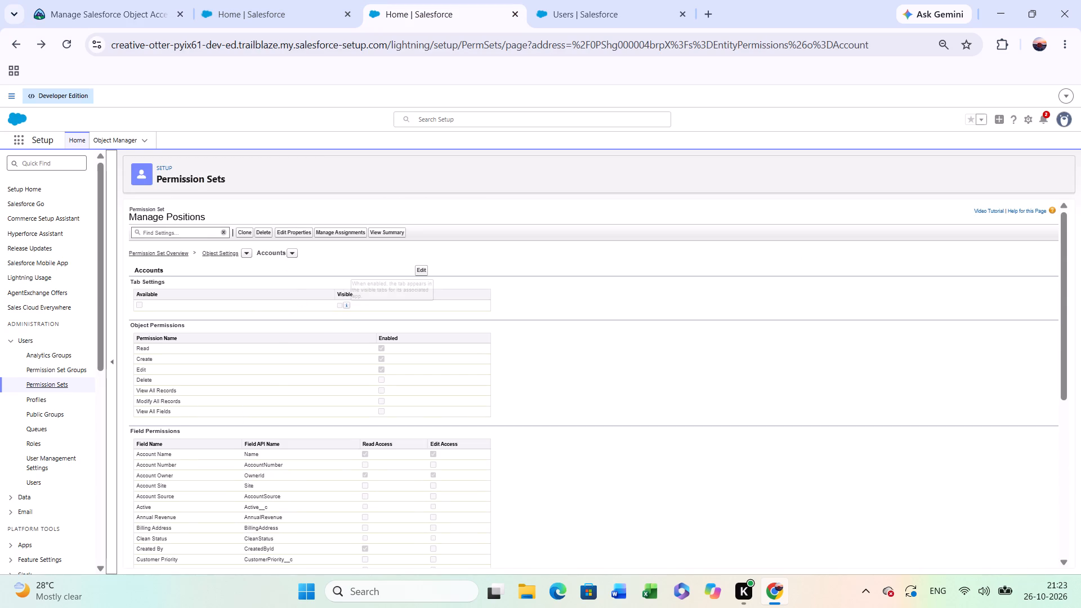
left_click(236, 255)
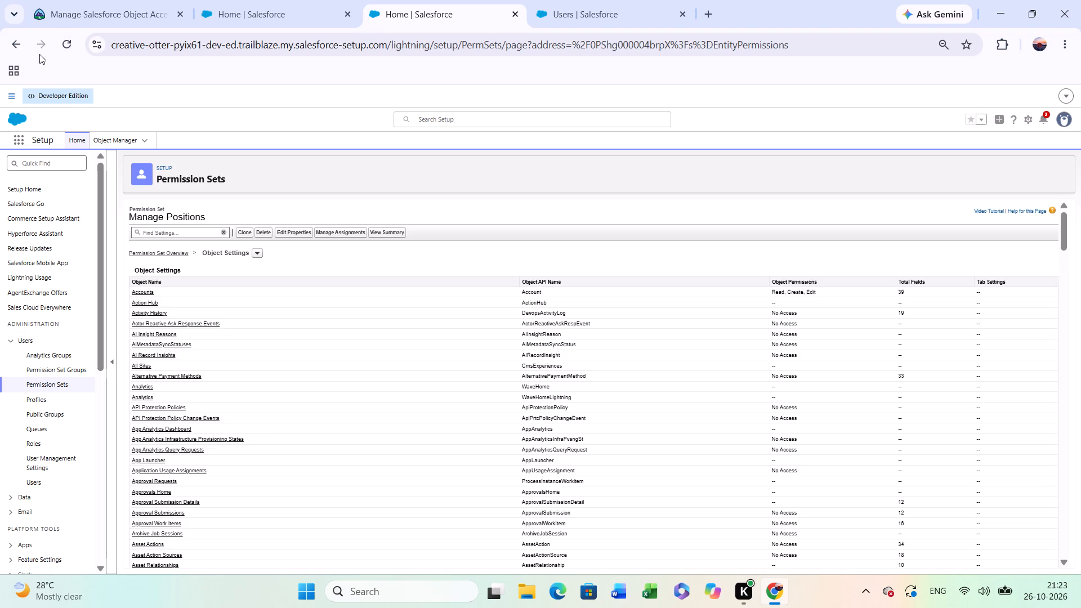
left_click(8, 38)
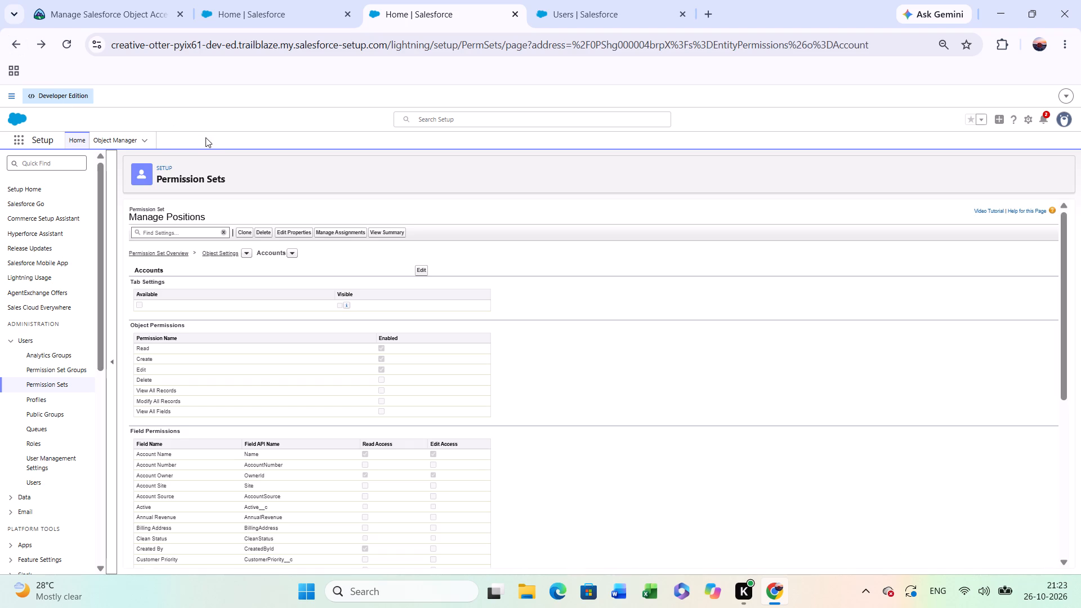
Look through the list of objects in the Manage Positions permission set for Positions and reopen the Accounts settings.
left_click(296, 251)
scroll(292, 377, "down", 4)
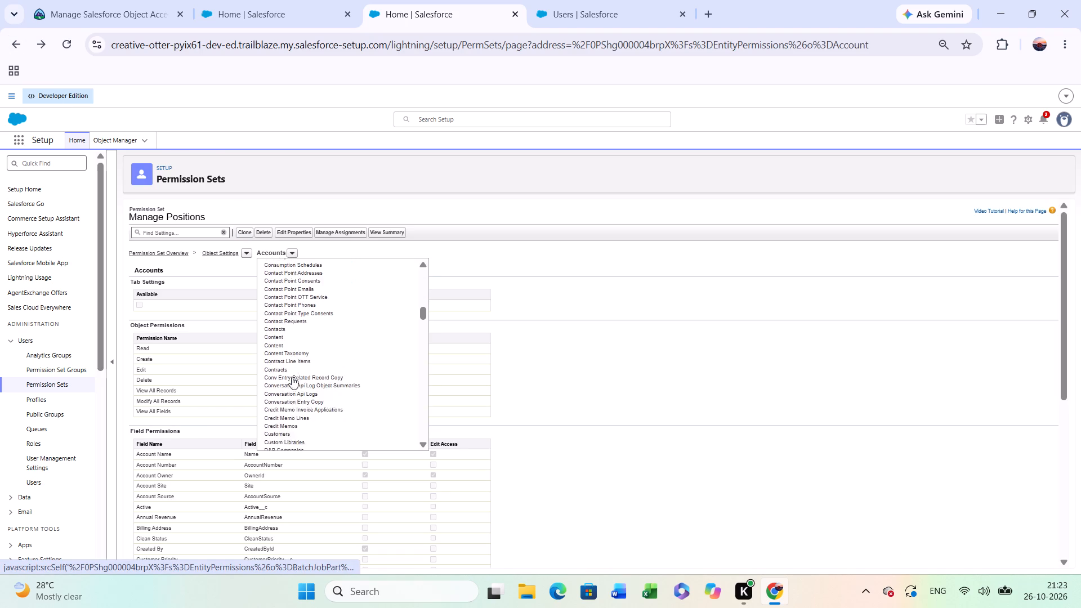
scroll(292, 377, "down", 3)
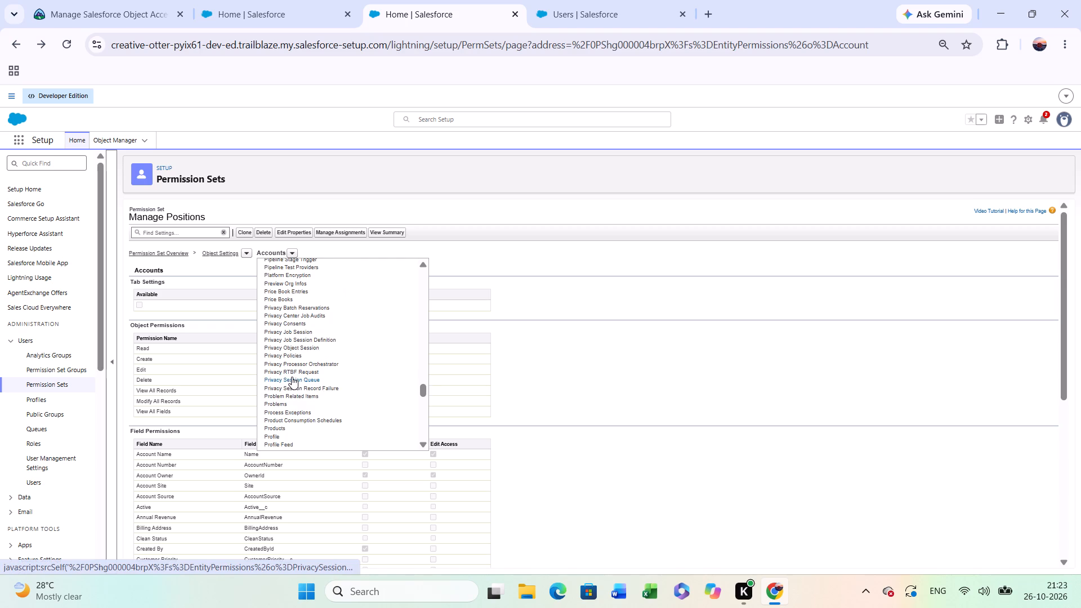
scroll(292, 377, "up", 3)
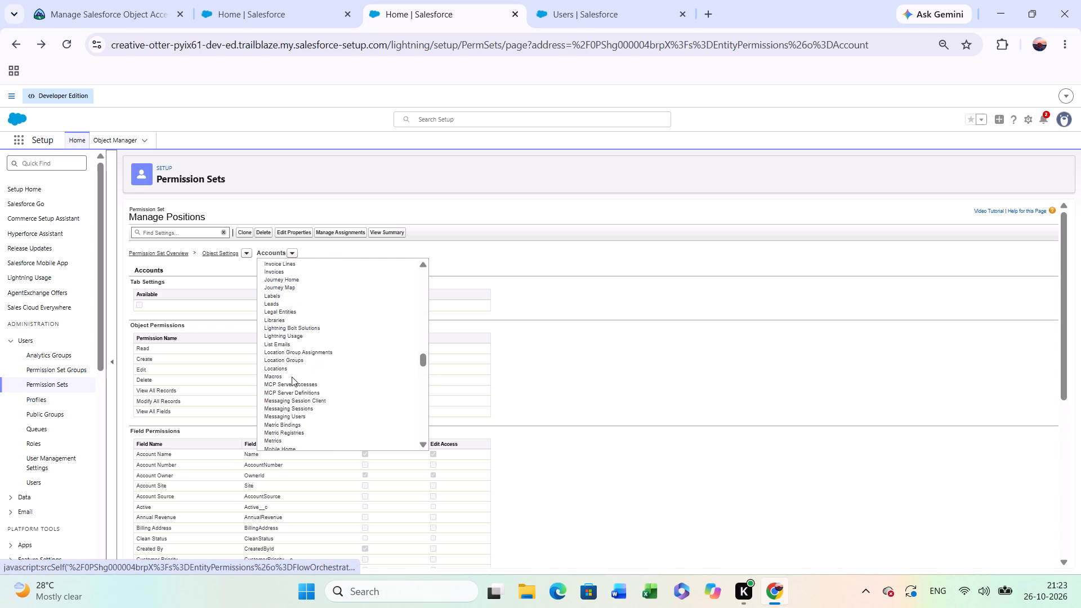
scroll(292, 377, "up", 1)
scroll(292, 377, "down", 2)
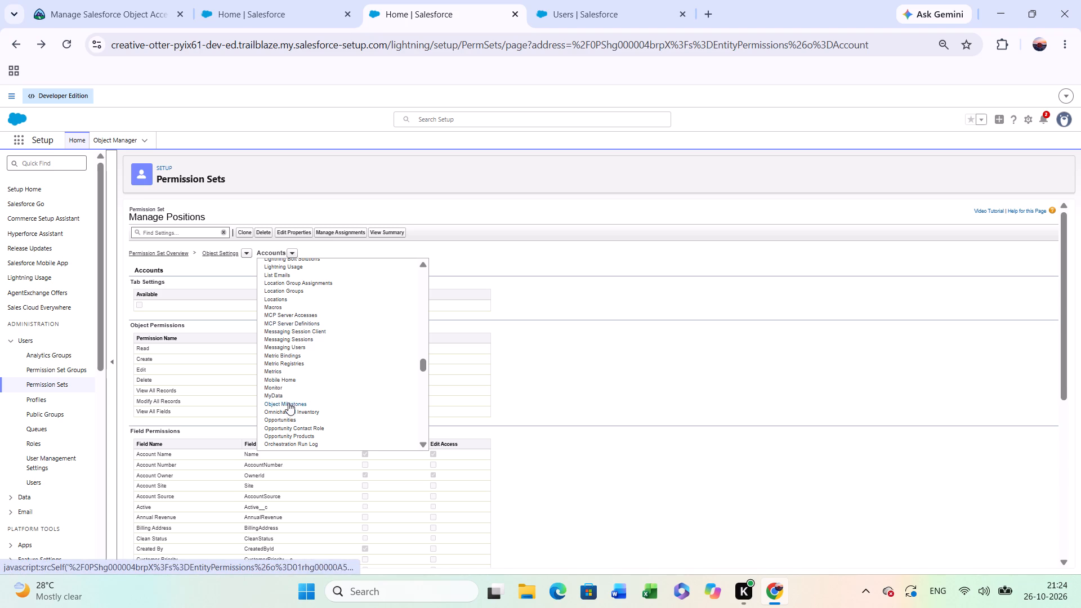
scroll(283, 412, "up", 9)
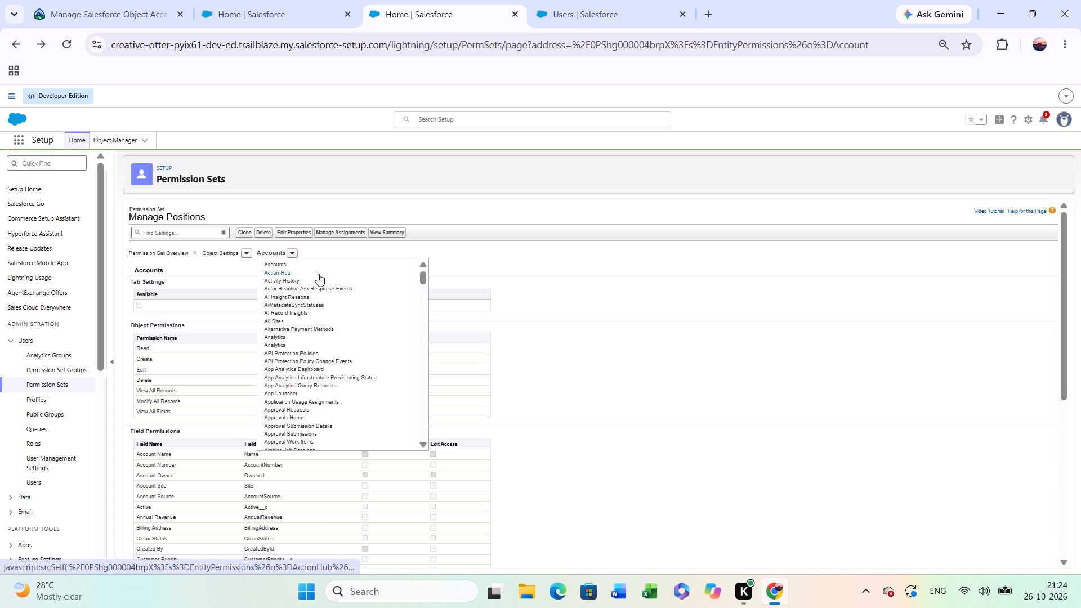
left_click(292, 264)
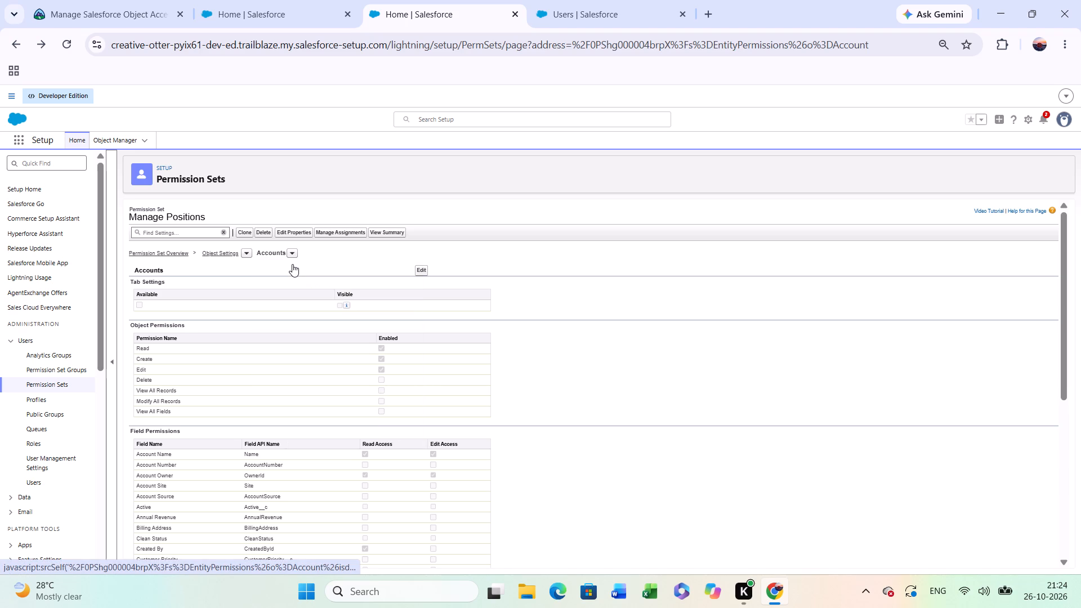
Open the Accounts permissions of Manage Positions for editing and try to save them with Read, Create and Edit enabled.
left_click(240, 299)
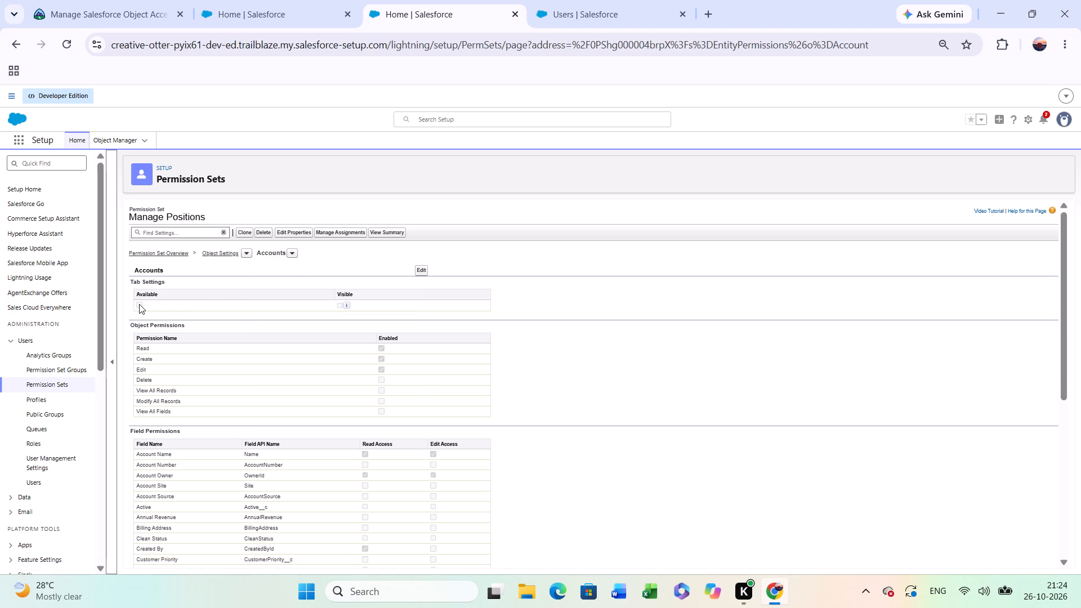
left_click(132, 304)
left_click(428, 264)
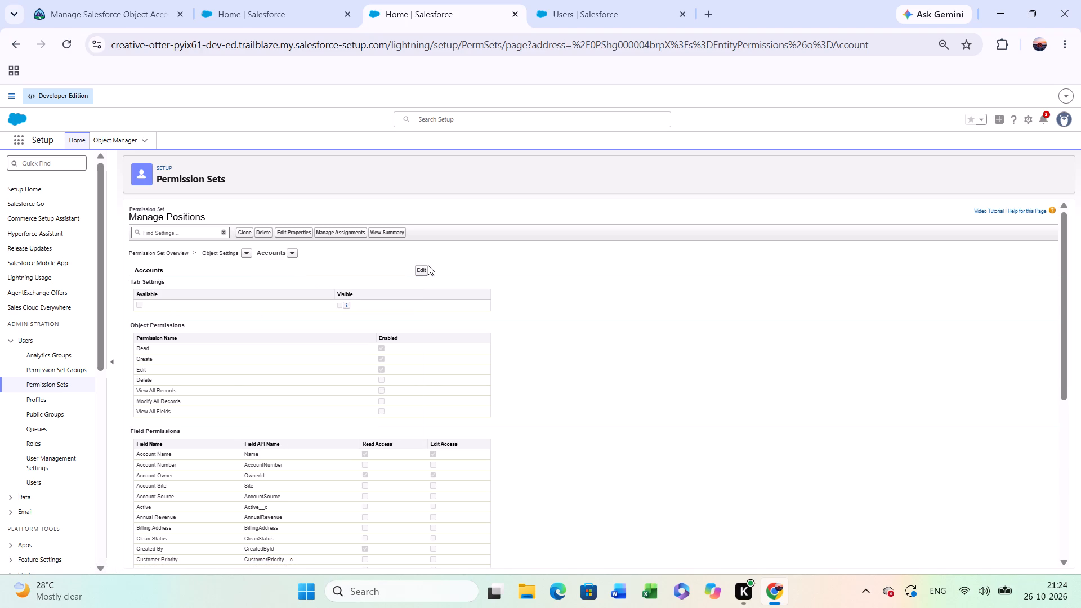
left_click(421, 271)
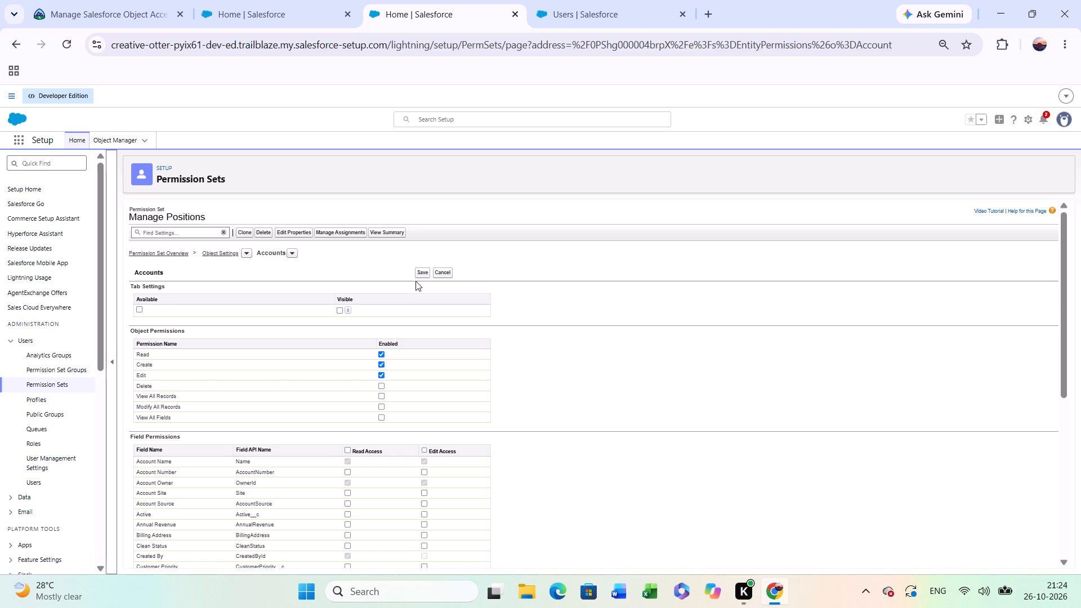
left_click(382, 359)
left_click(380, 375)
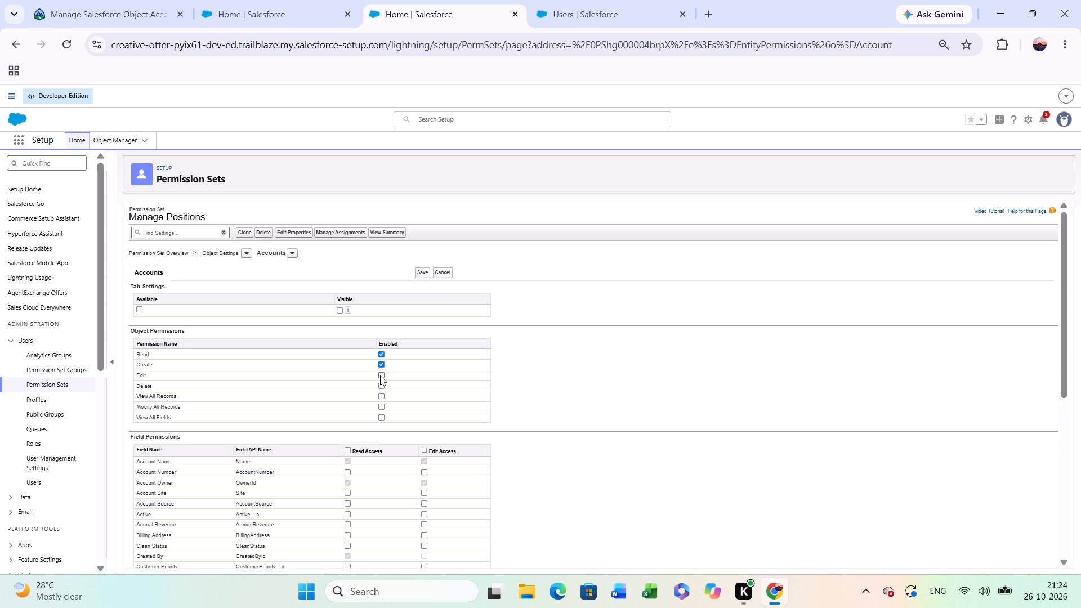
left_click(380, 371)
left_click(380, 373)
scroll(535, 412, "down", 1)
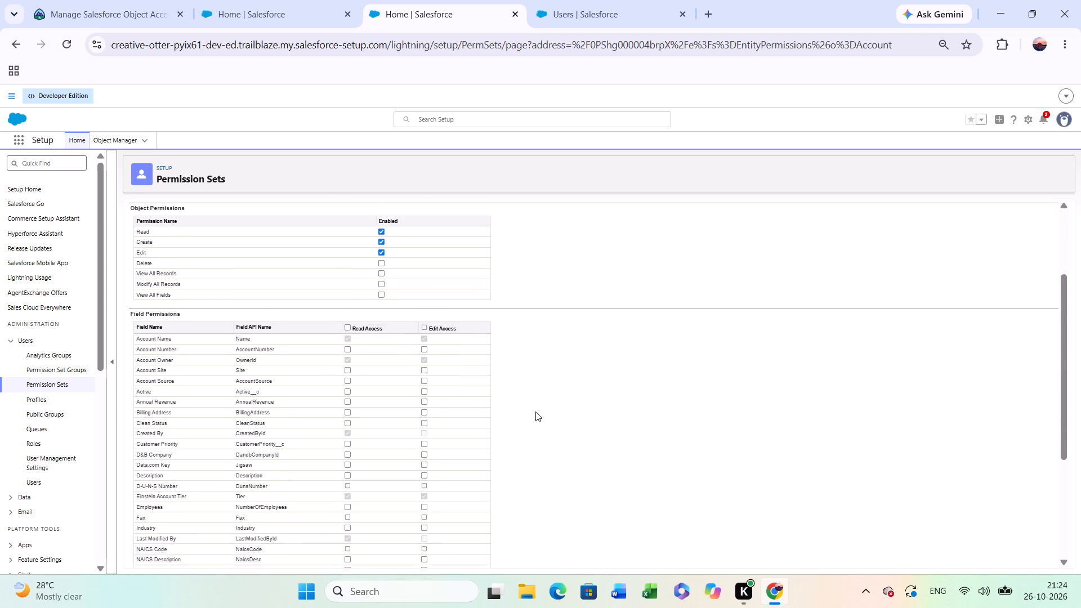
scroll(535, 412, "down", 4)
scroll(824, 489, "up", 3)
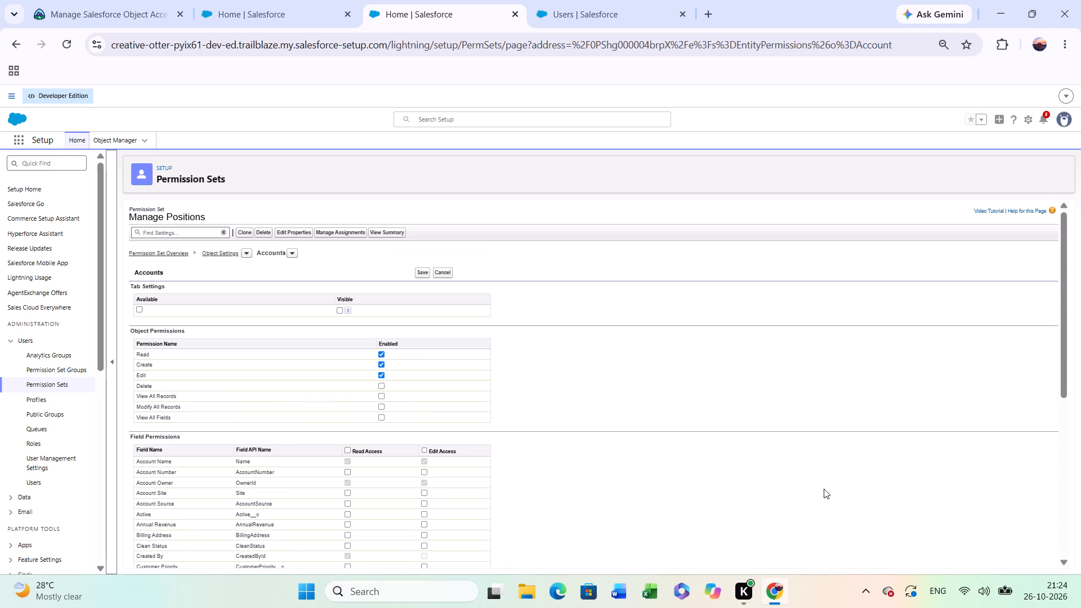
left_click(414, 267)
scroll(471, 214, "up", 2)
Switch to the Trailhead unit and run the challenge check again.
left_click(66, 23)
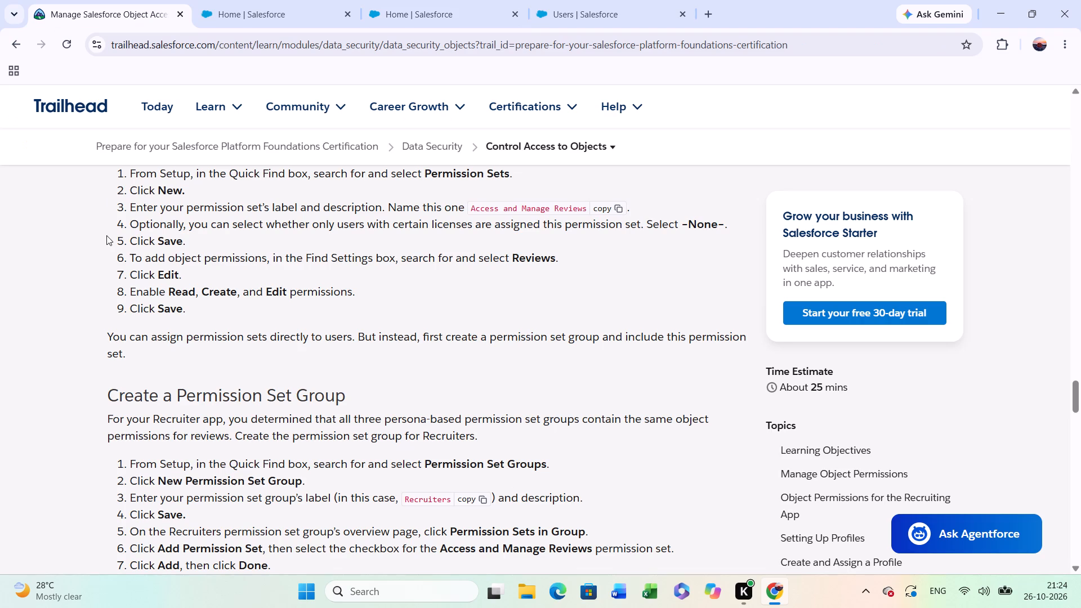
scroll(106, 235, "down", 11)
scroll(106, 235, "up", 1)
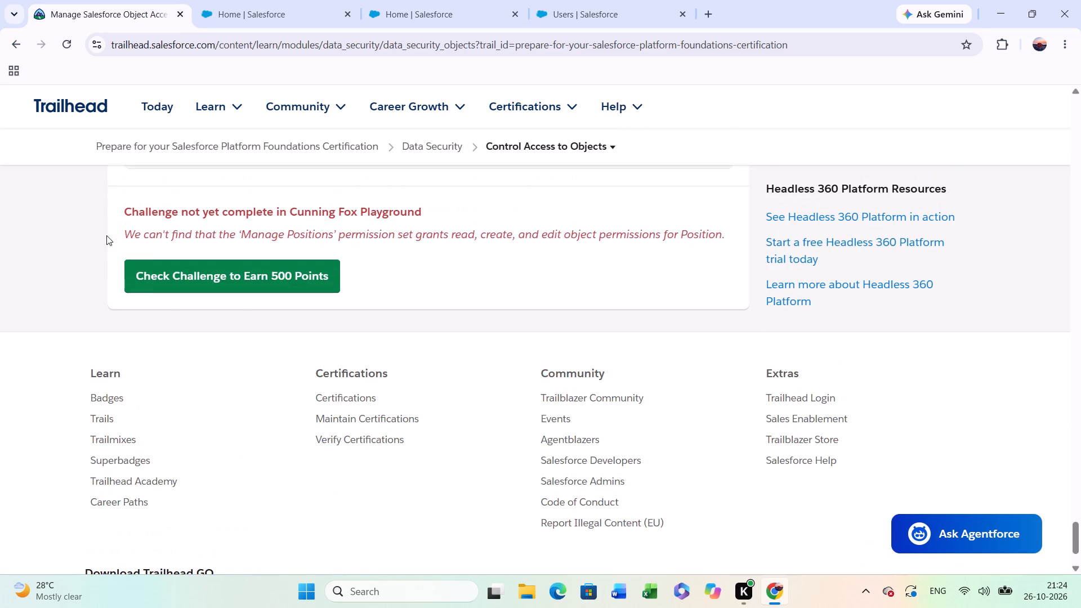
left_click(153, 261)
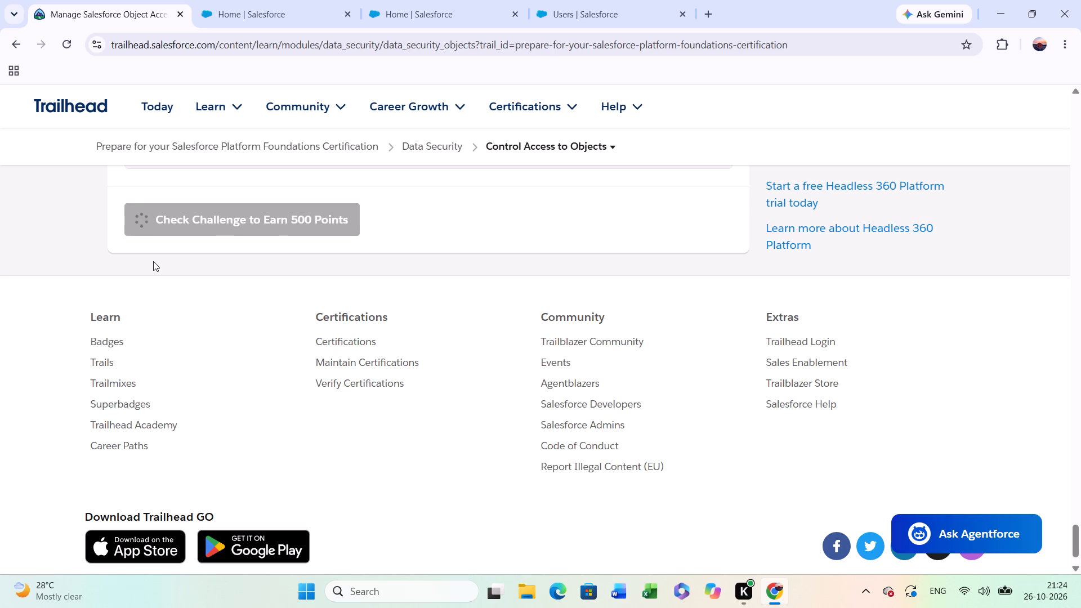
Look over the Control Access to Objects unit from its beginning and reread the challenge requirements and the chosen hands-on org.
scroll(153, 261, "up", 17)
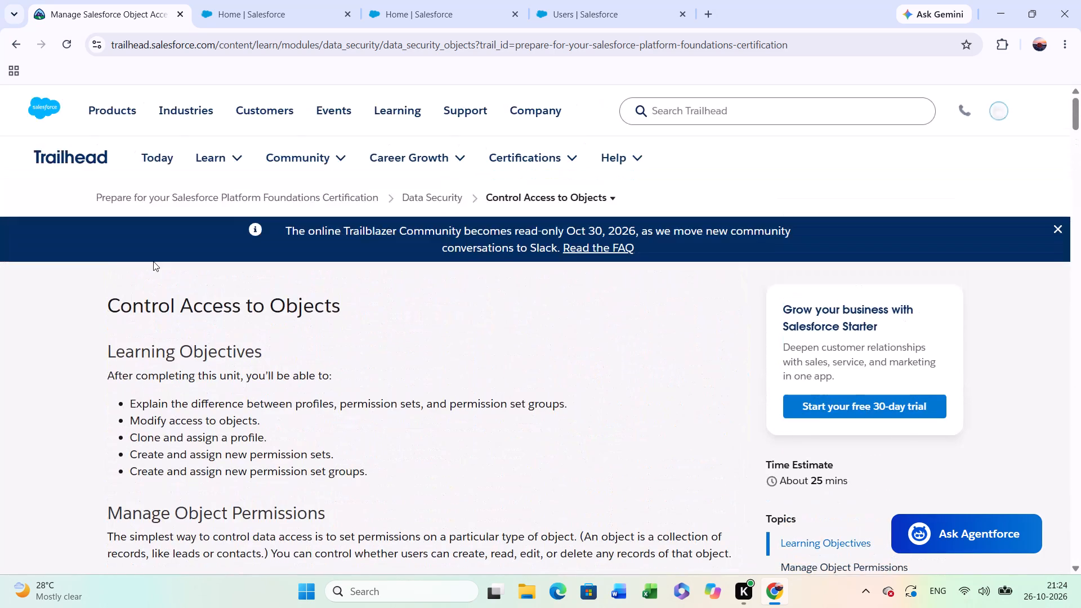
scroll(153, 261, "up", 1)
left_click_drag(97, 300, 278, 558)
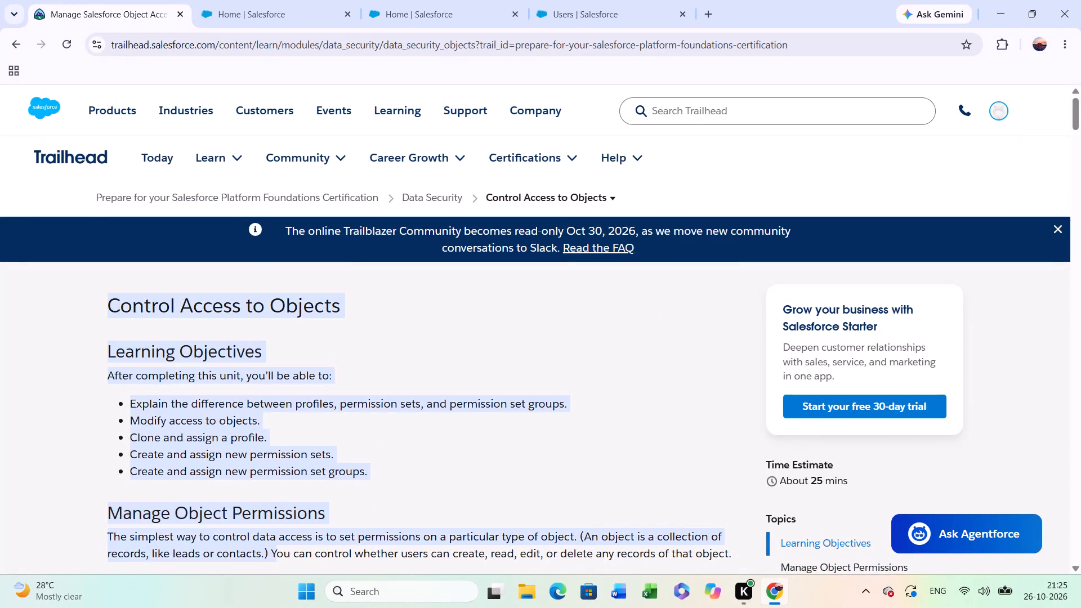
left_click_drag(278, 558, 289, 499)
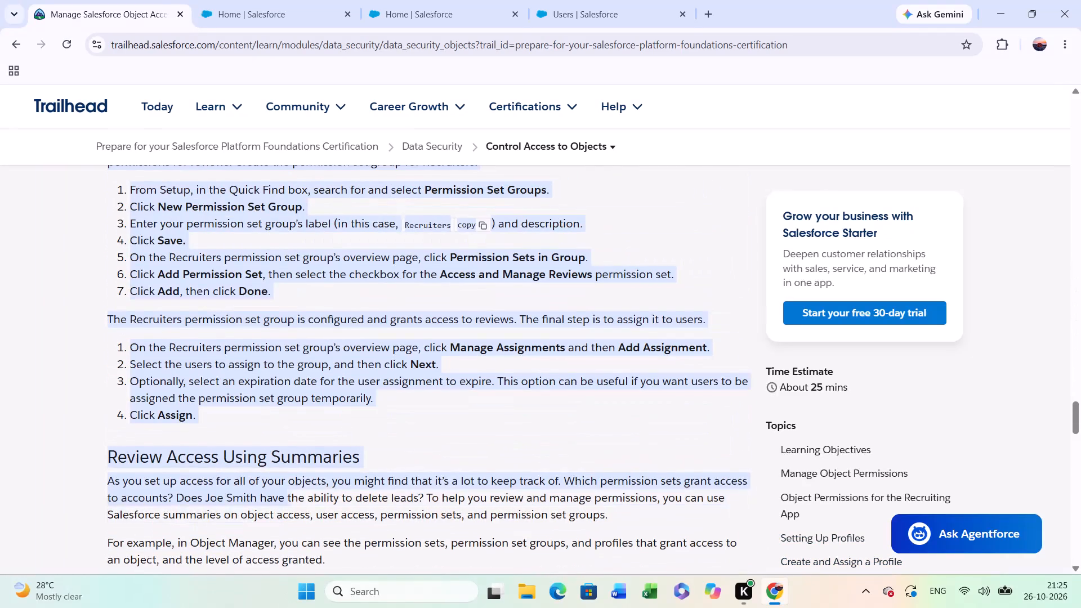
left_click_drag(289, 499, 294, 488)
left_click(122, 419)
scroll(122, 419, "down", 8)
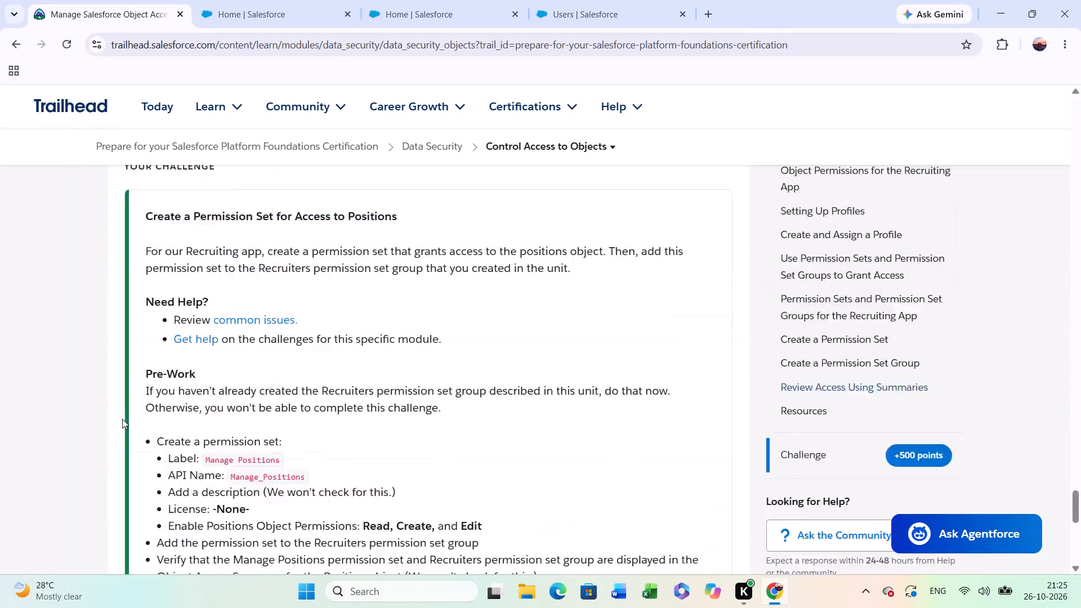
scroll(122, 419, "up", 1)
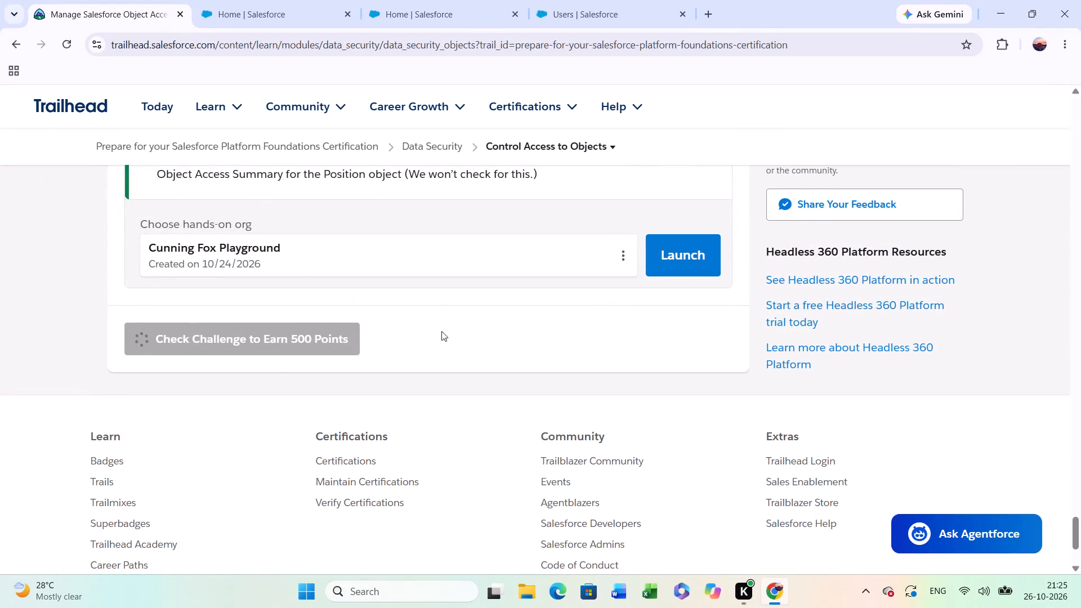
Close the Manage Positions permission set page and the test user's page, keeping the Sales home page open.
left_click(285, 0)
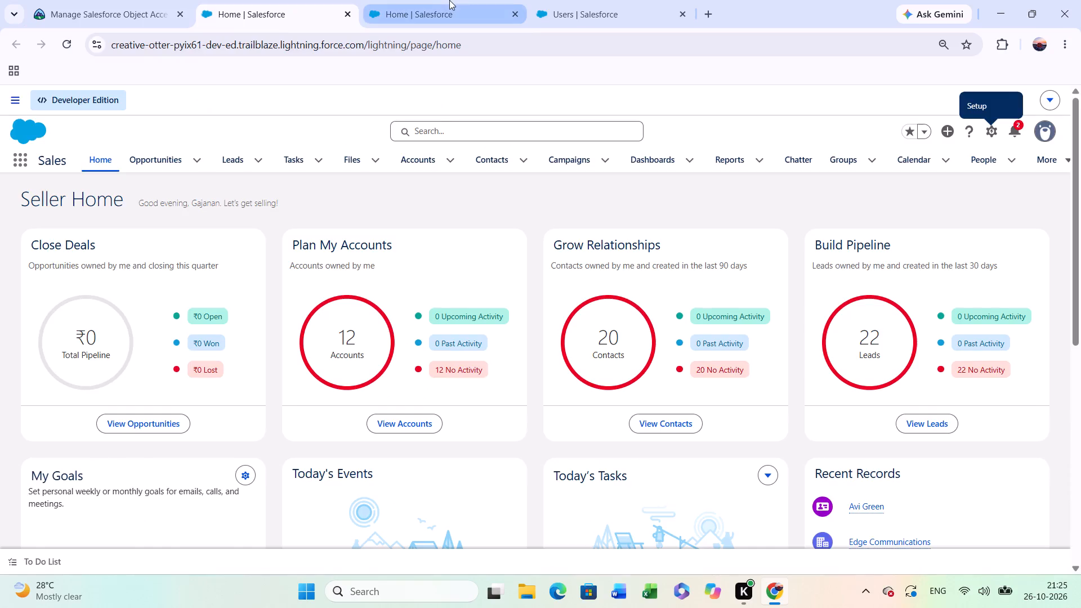
left_click(449, 0)
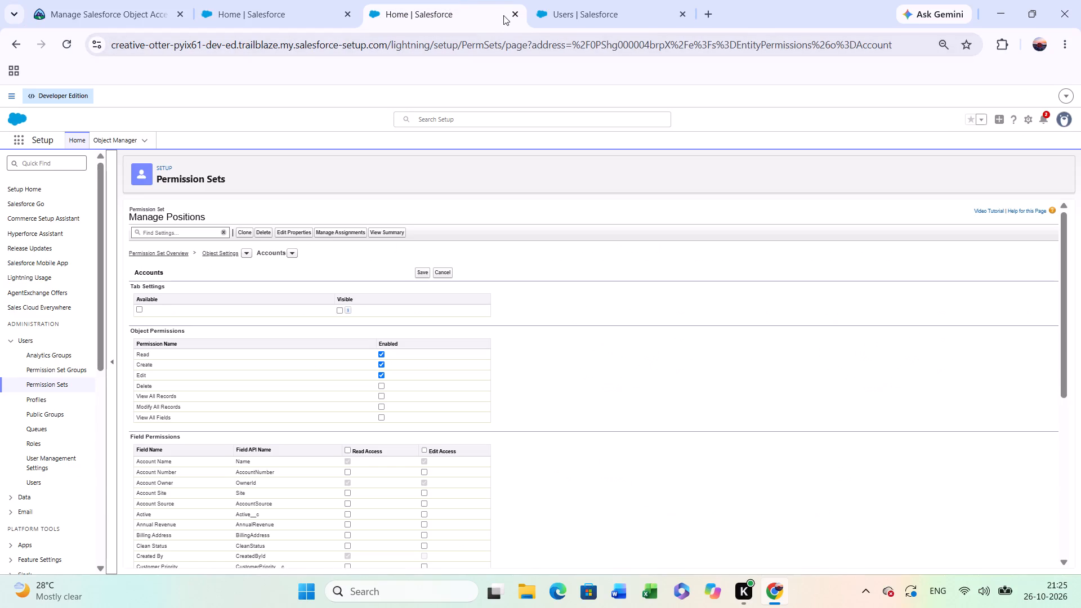
left_click(509, 14)
left_click(520, 14)
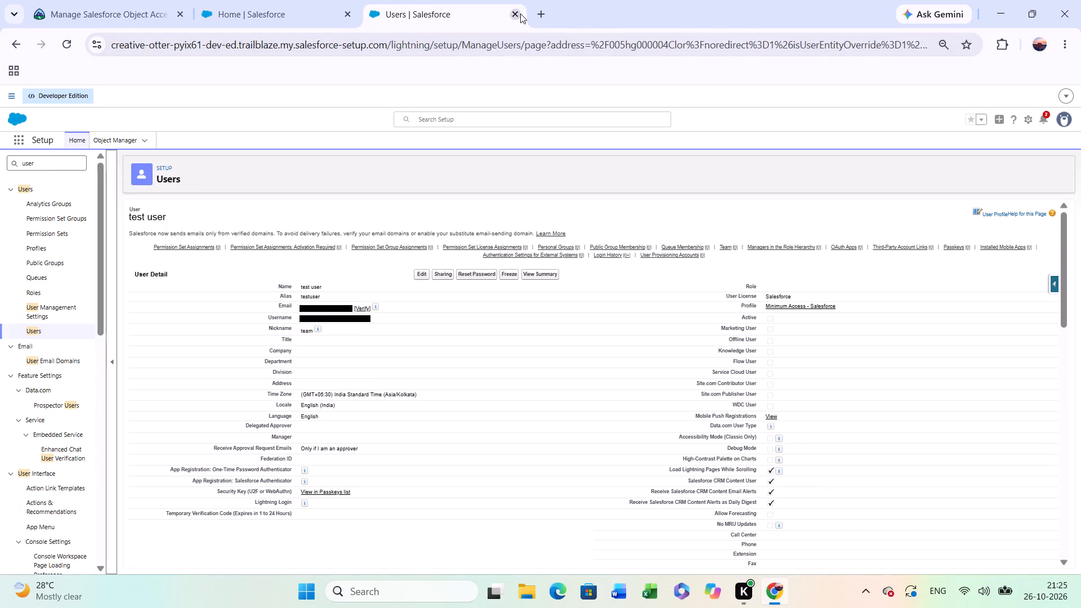
left_click(520, 14)
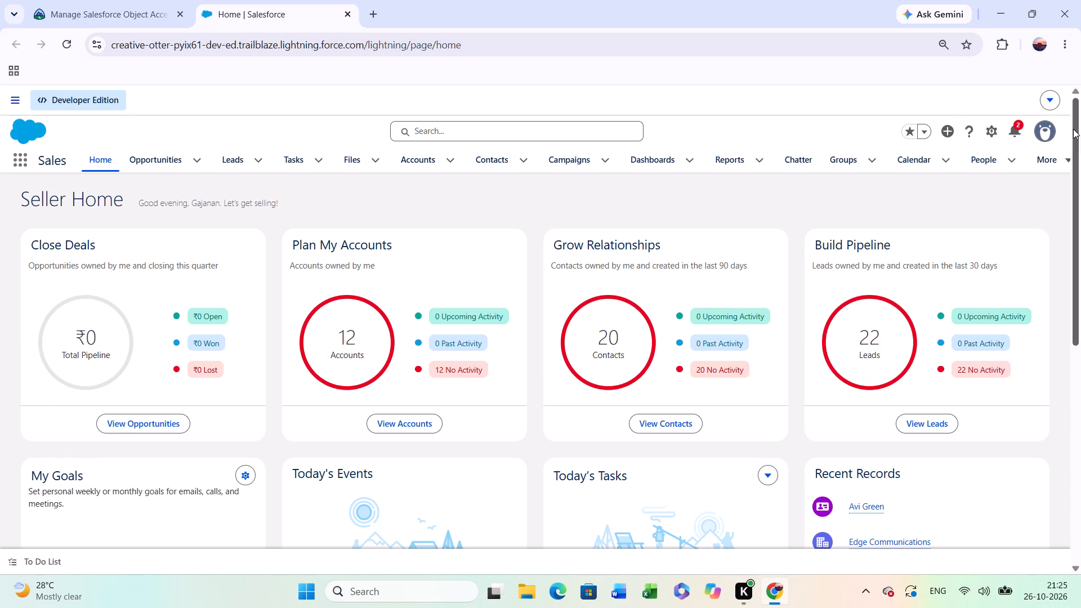
Open the org's Setup from the Sales home page.
left_click(997, 136)
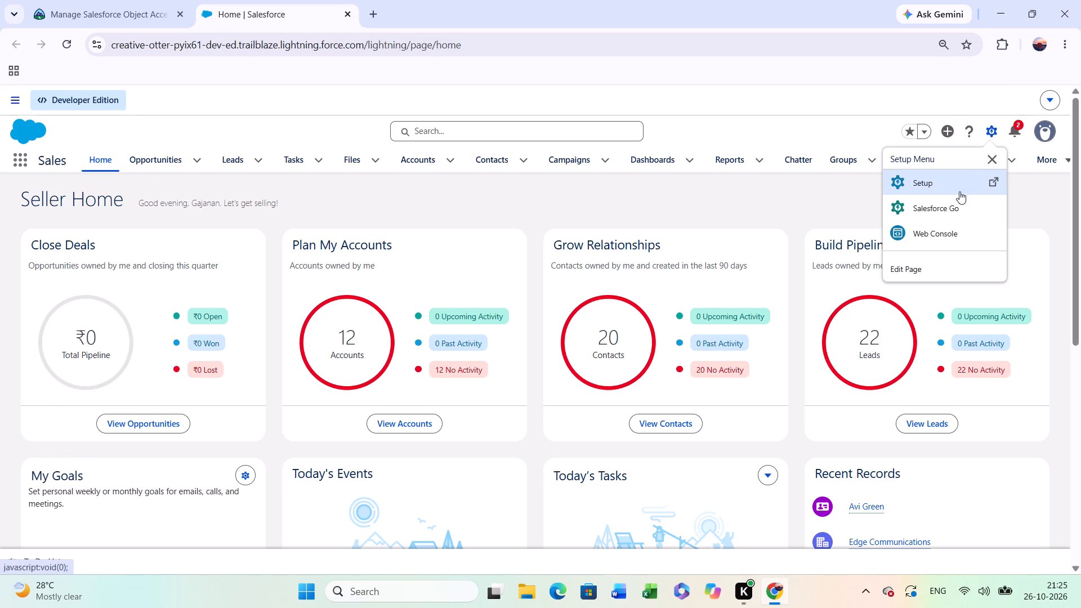
left_click(959, 191)
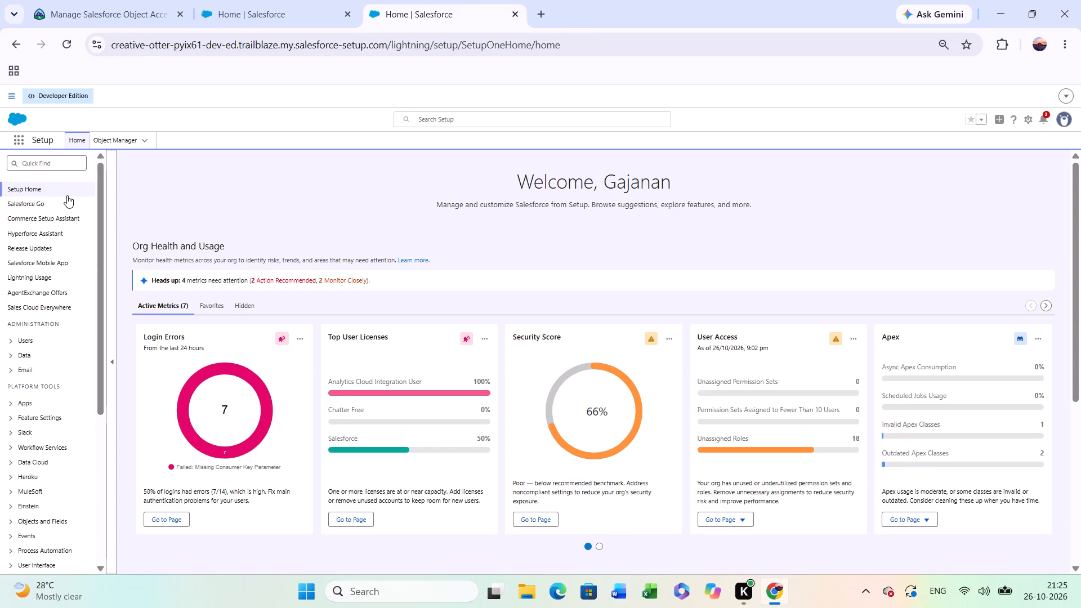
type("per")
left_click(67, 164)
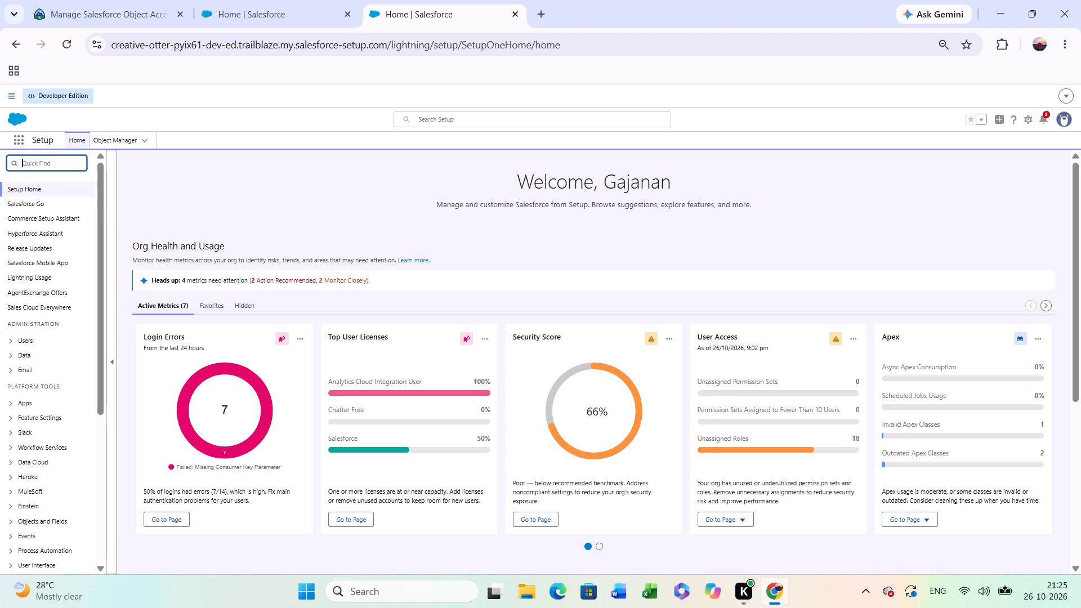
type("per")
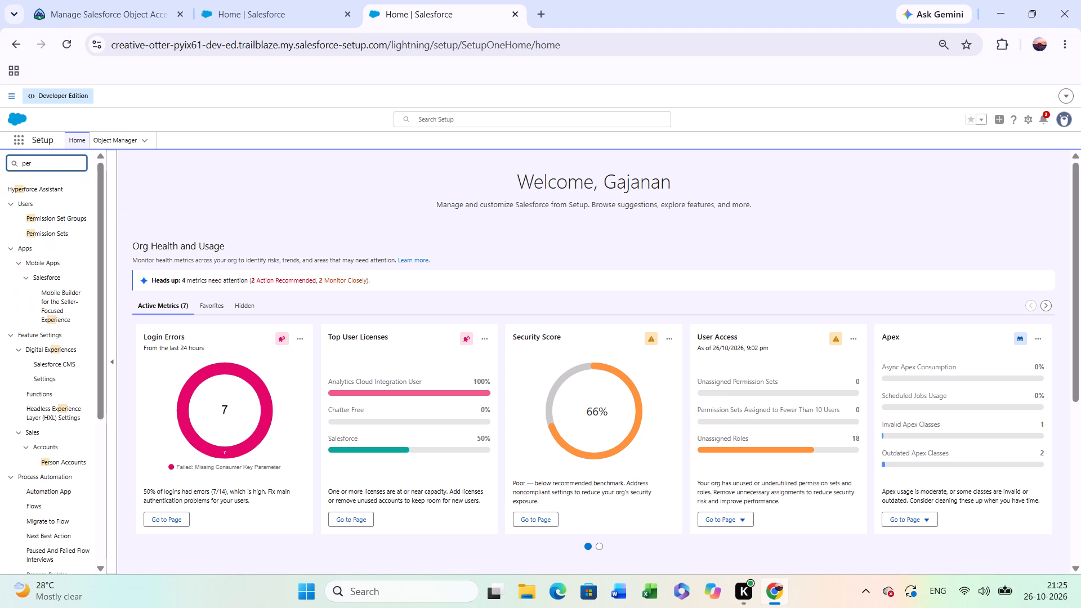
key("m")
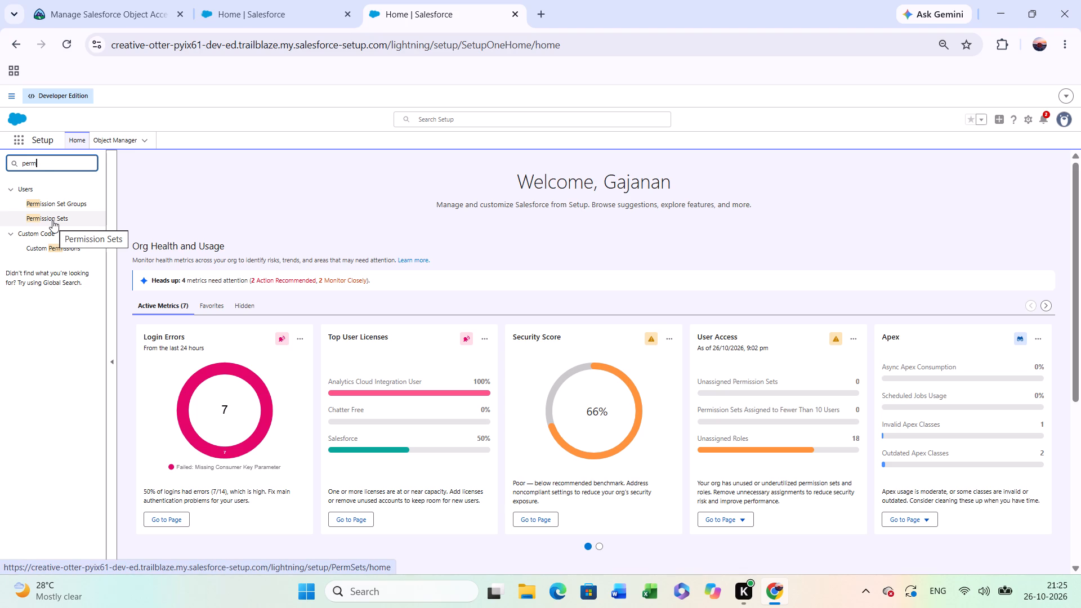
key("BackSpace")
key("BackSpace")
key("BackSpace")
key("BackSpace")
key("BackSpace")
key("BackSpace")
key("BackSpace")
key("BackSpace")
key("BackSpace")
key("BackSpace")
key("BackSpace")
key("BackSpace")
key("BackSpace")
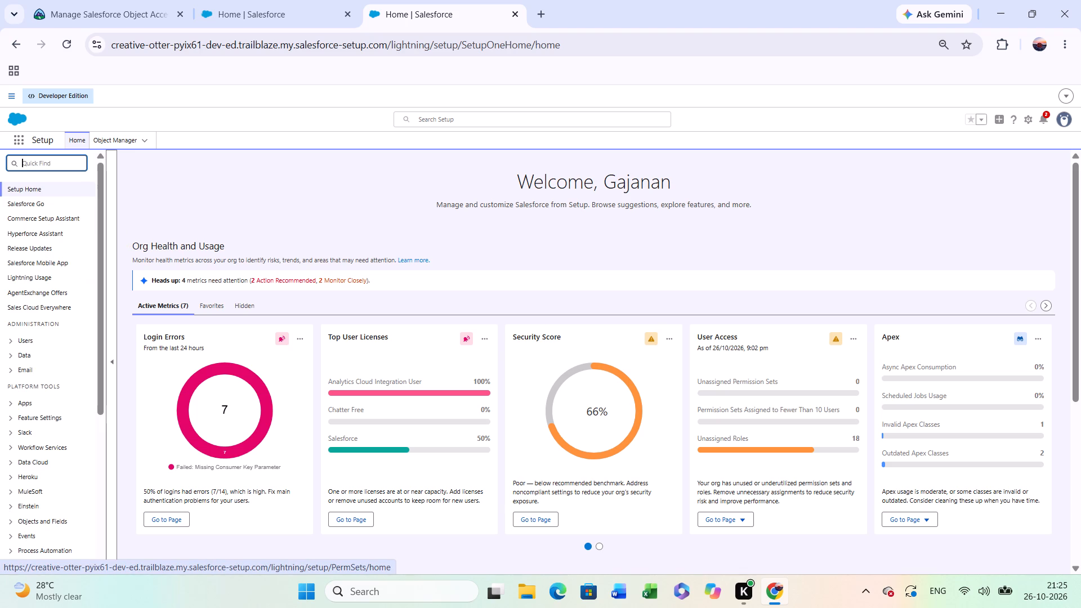
Find and open the Object Manager in Setup.
type("obje")
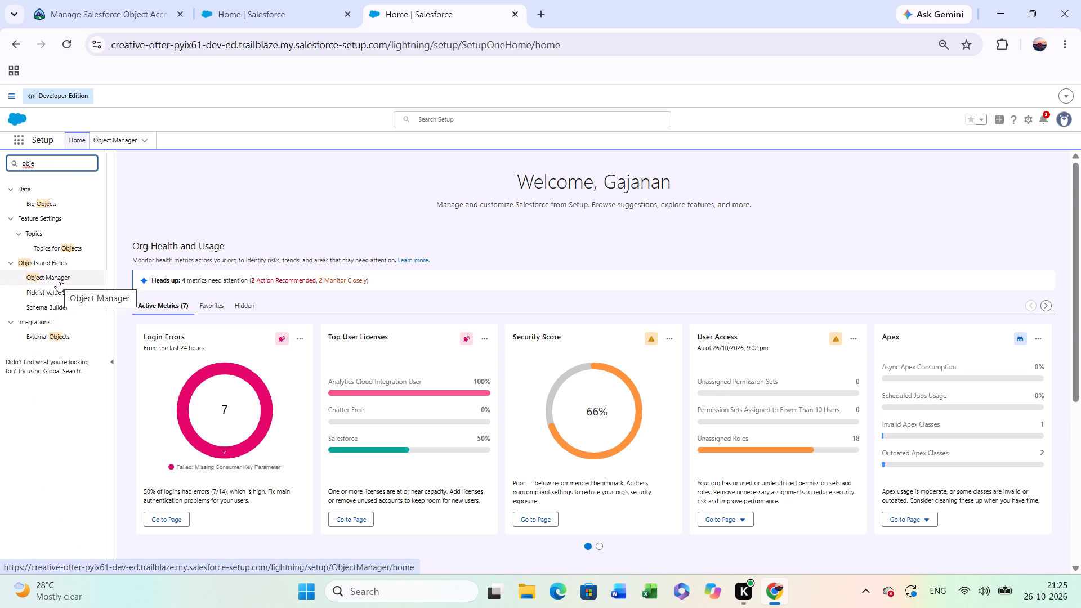
left_click(57, 279)
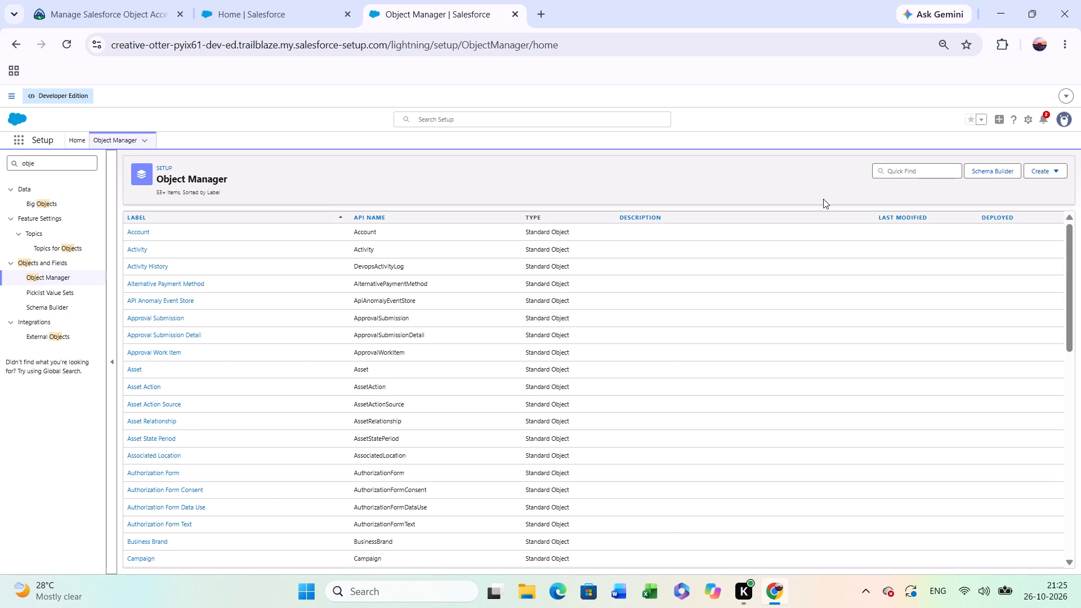
Begin a new custom object and set its label to Position.
left_click(1035, 173)
left_click(1035, 191)
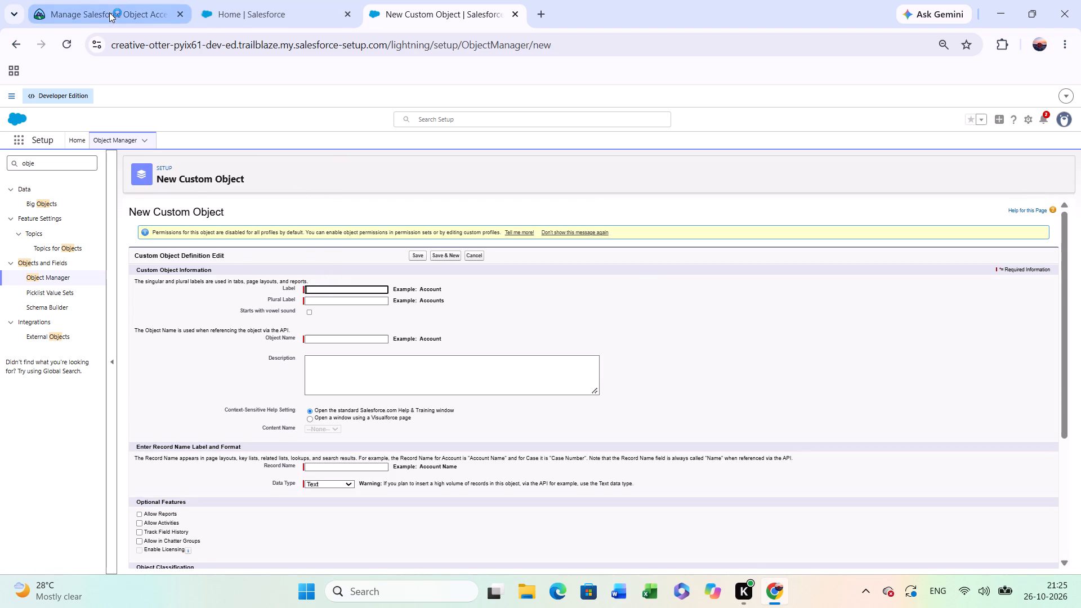
type("positions")
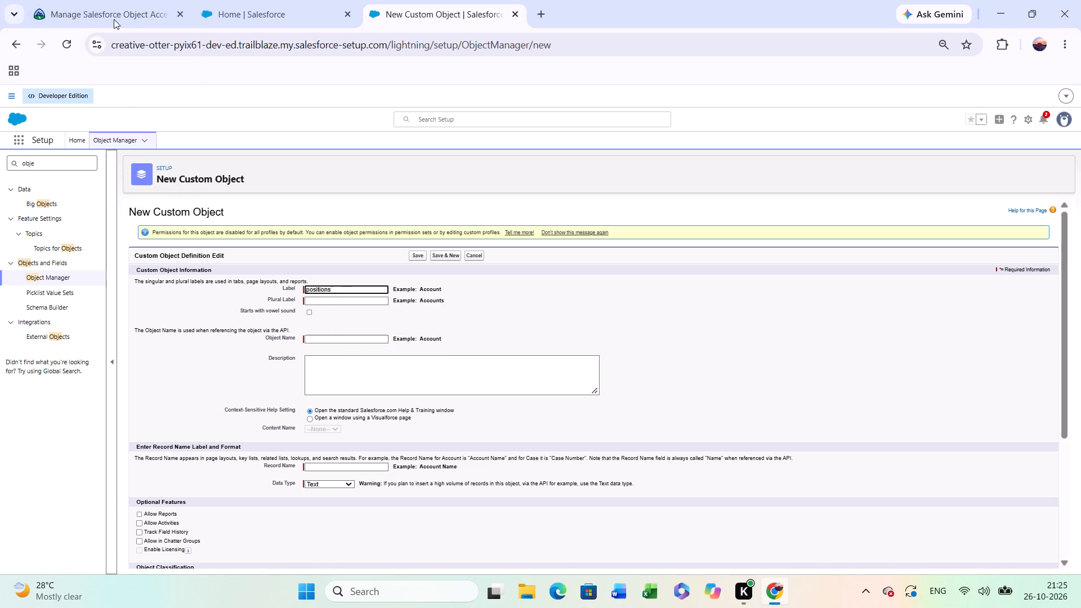
left_click(306, 285)
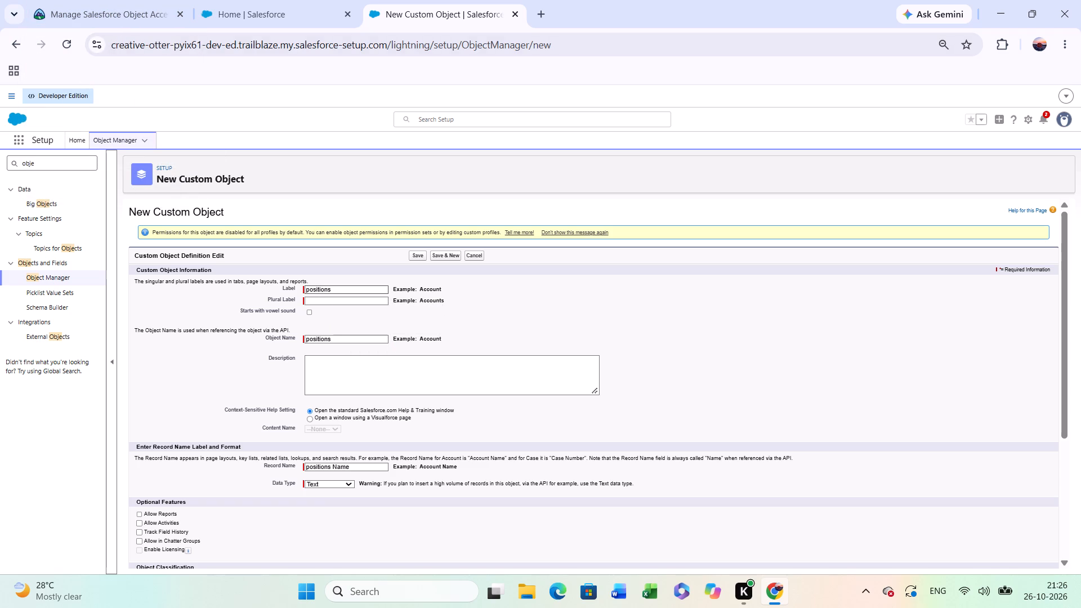
left_click(310, 287)
key("BackSpace")
key("shift+p")
key("BackSpace")
key("p")
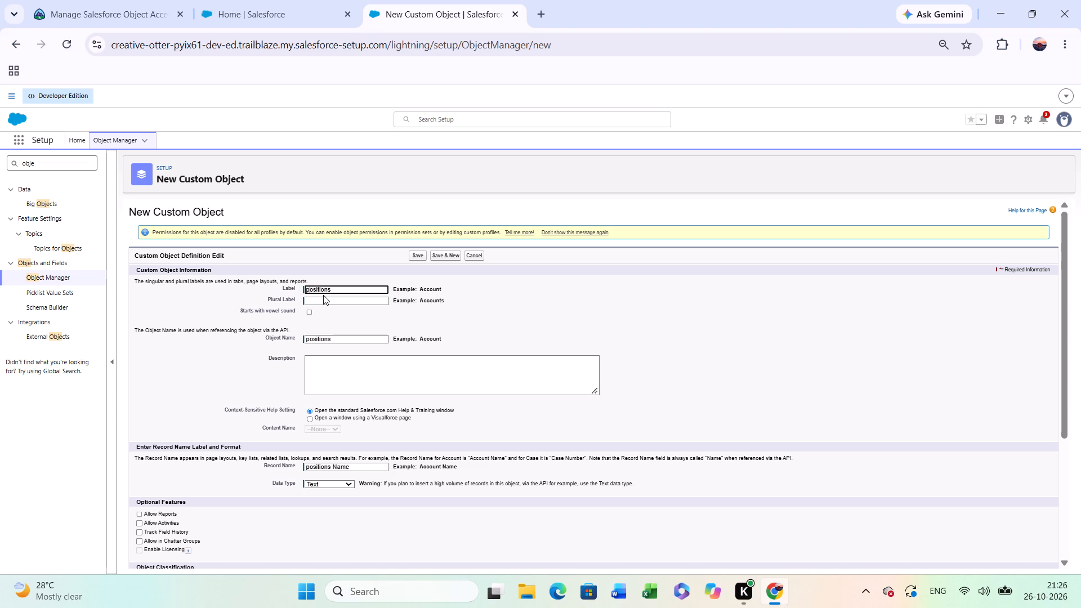
key("BackSpace")
key("shift+p")
left_click(338, 292)
key("BackSpace")
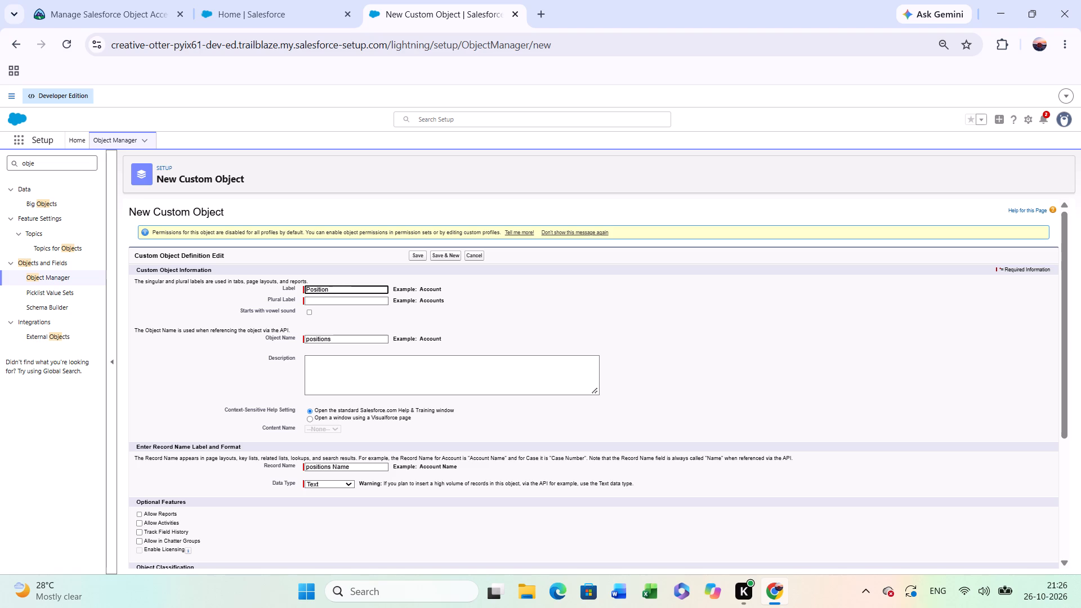
Copy the label Position into the new object's plural label.
left_click_drag(338, 292, 264, 293)
key("ctrl+c")
left_click(316, 299)
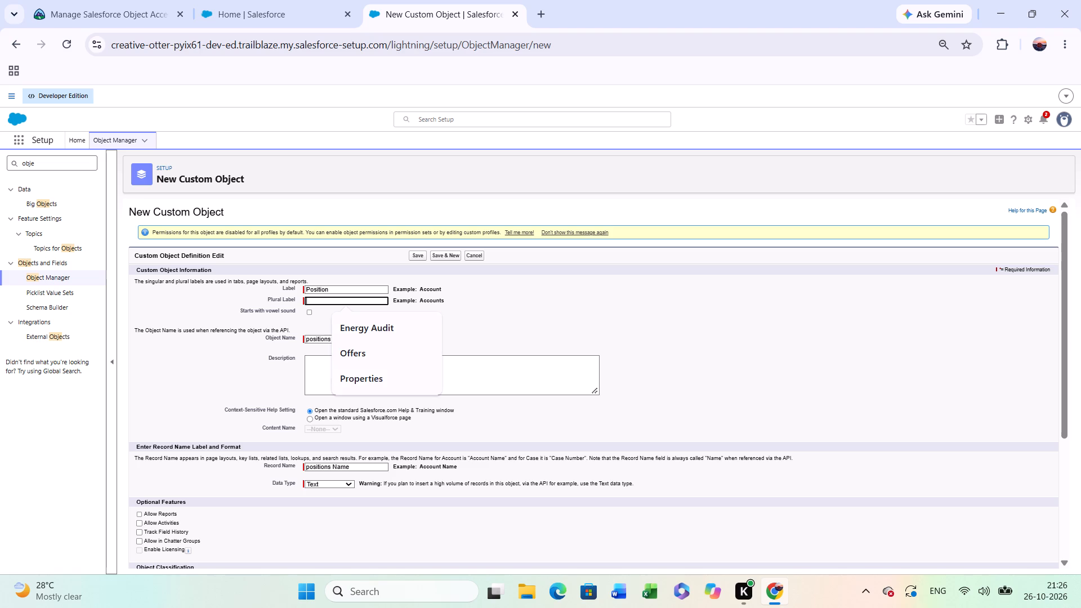
key("ctrl+v")
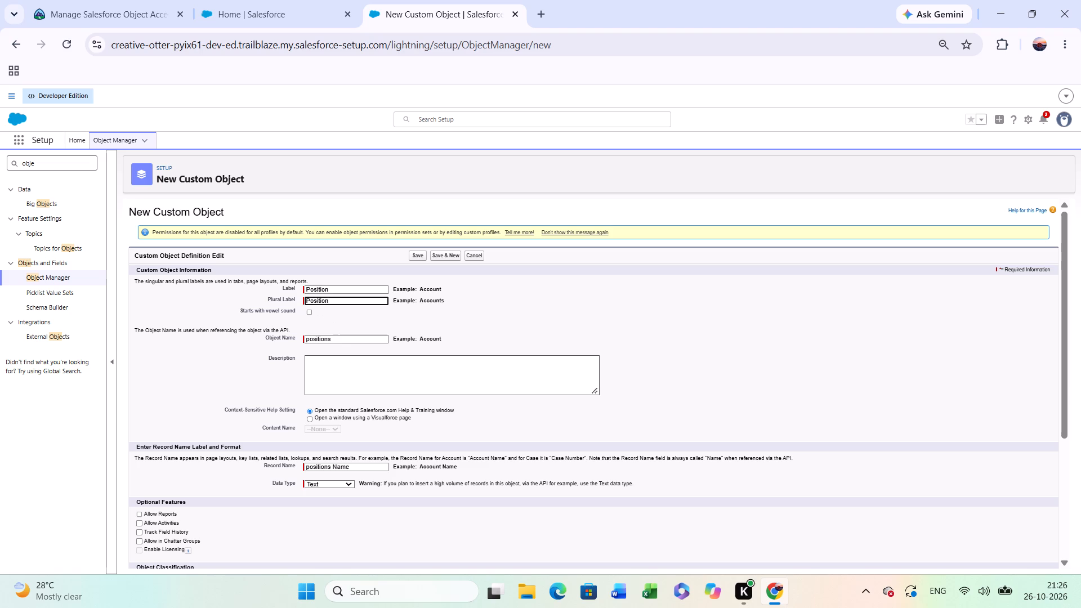
Save the new custom object with the object name positions and open a blank form for another one.
left_click(347, 339)
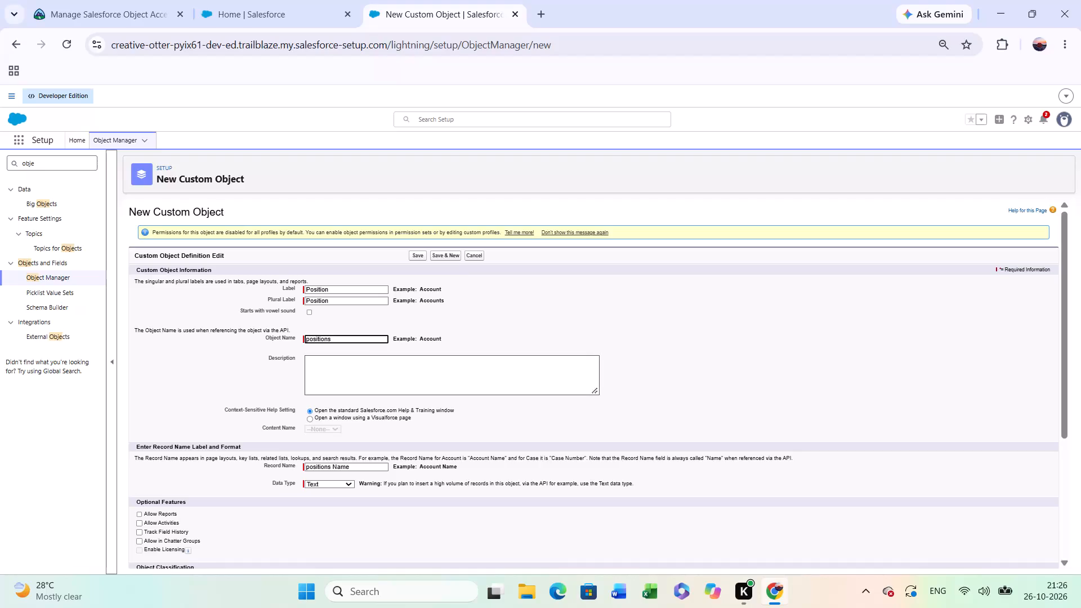
scroll(378, 375, "down", 2)
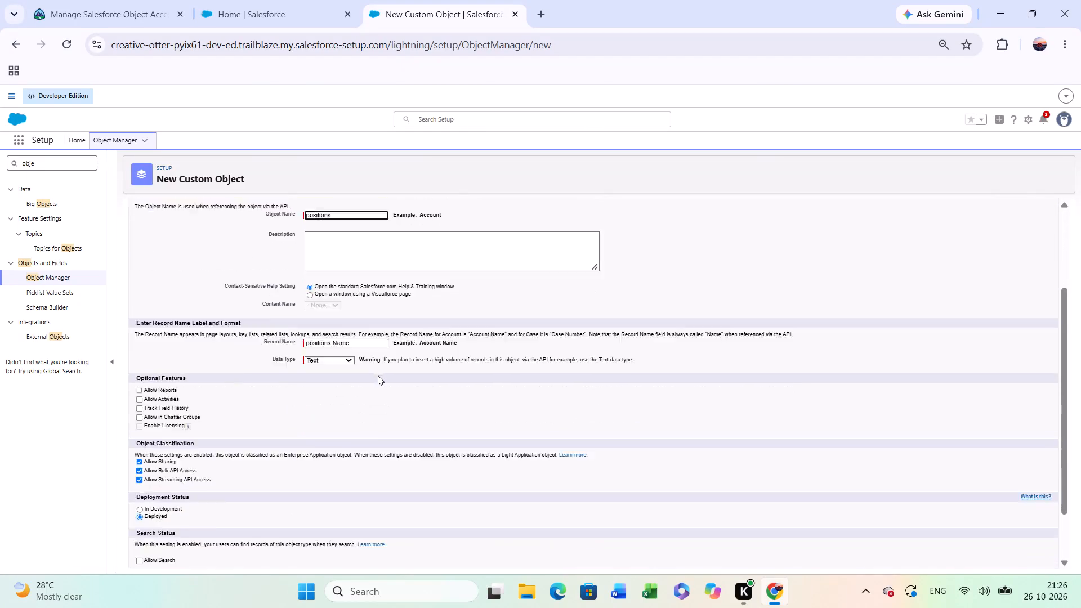
scroll(378, 375, "down", 1)
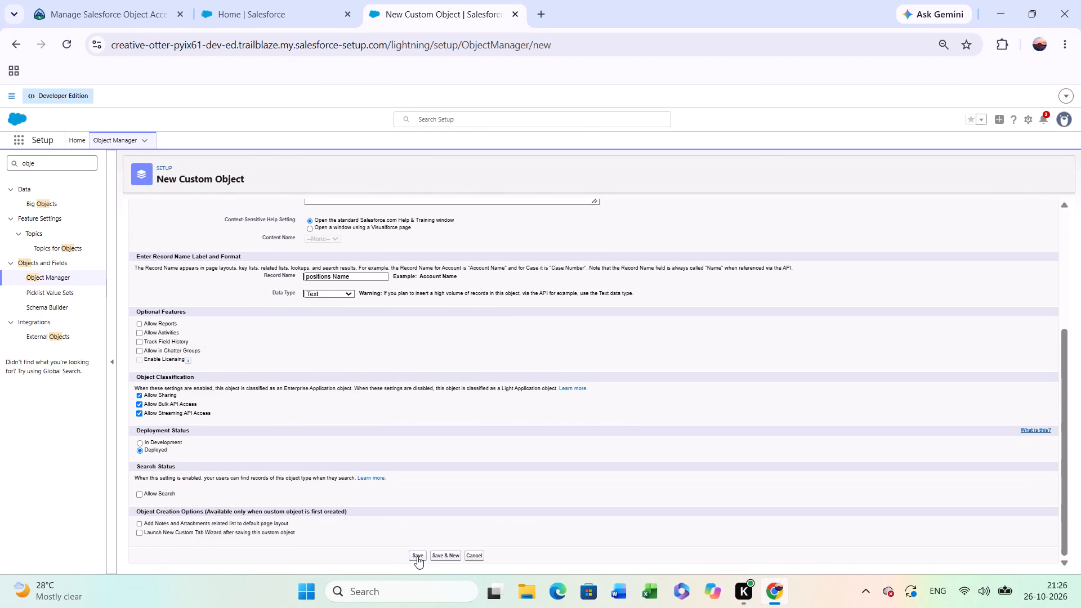
left_click(435, 555)
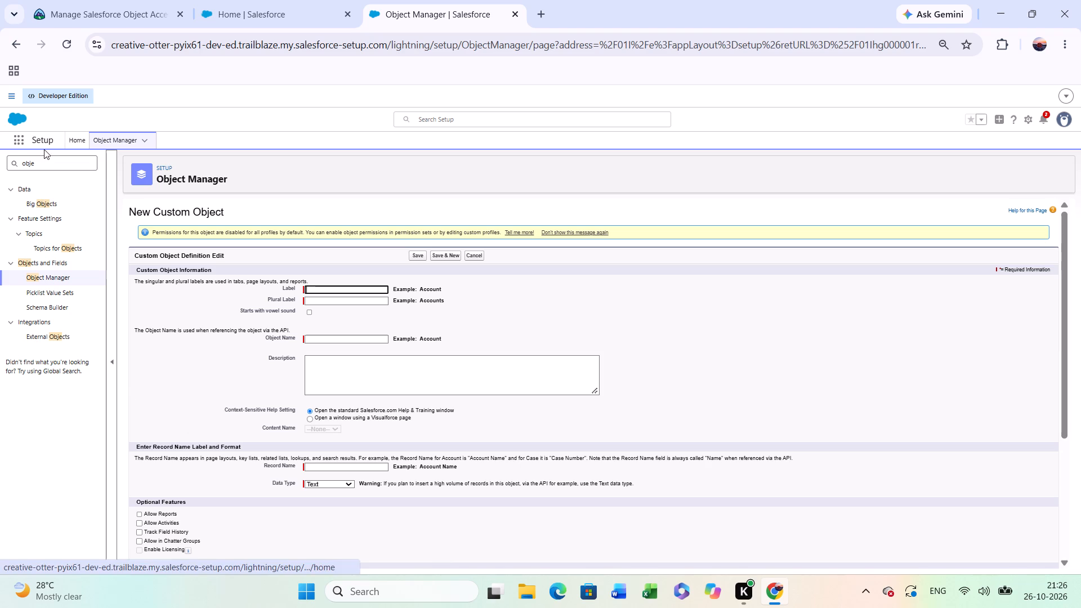
Find the permission sets in Setup, filter them to names beginning with M, and open Manage Positions.
left_click_drag(45, 163, 0, 169)
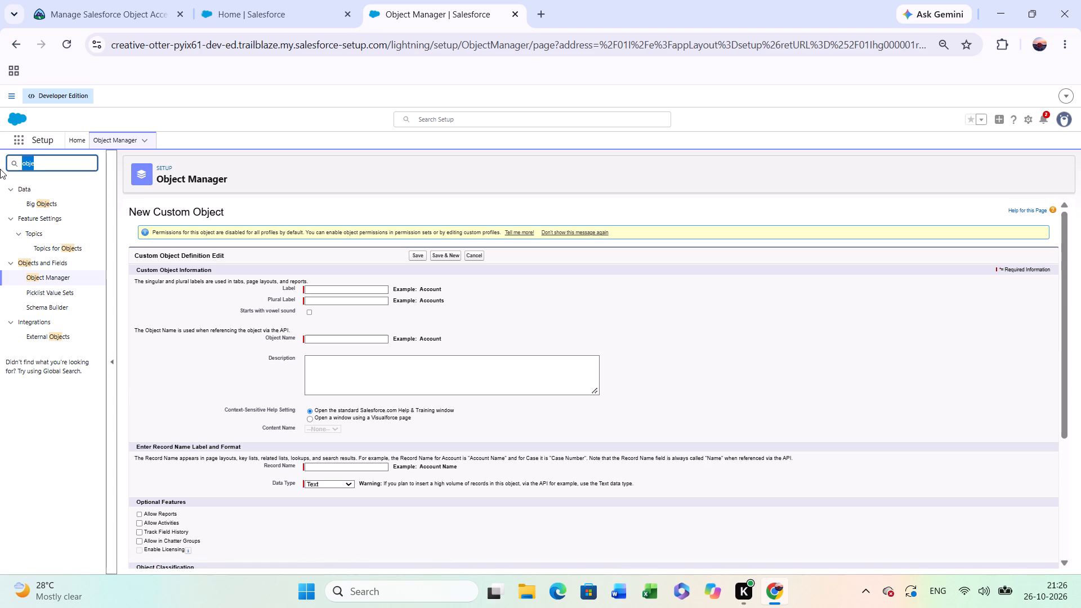
type("permi")
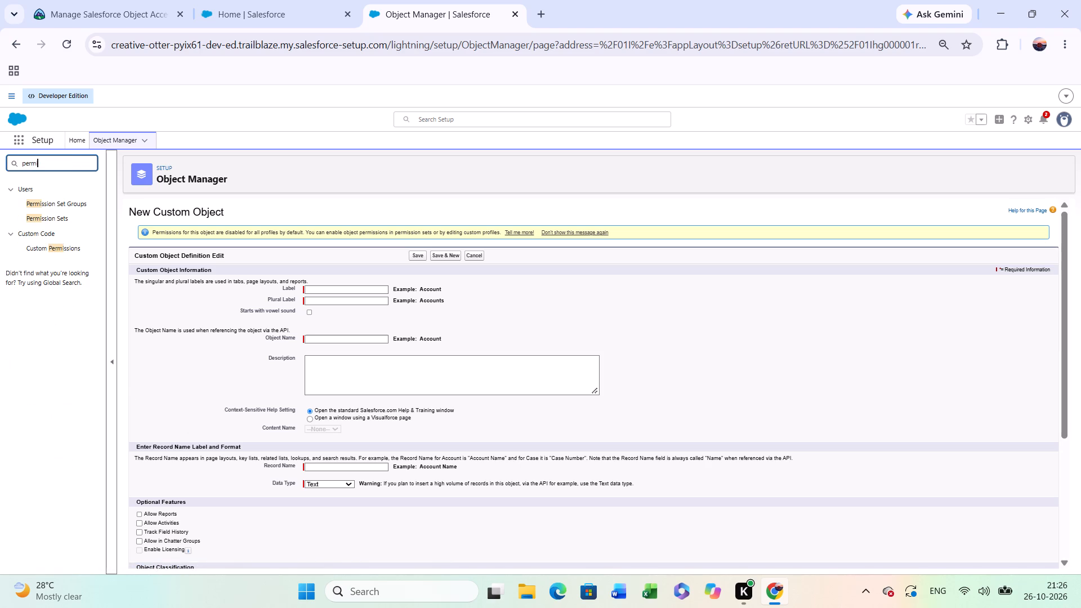
double_click(44, 218)
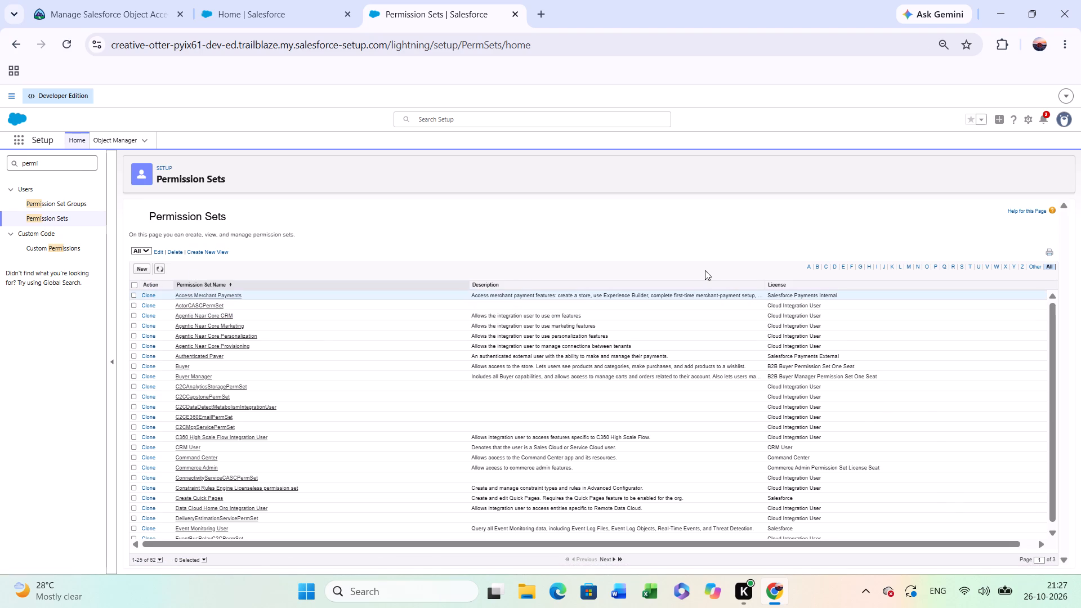
left_click(906, 266)
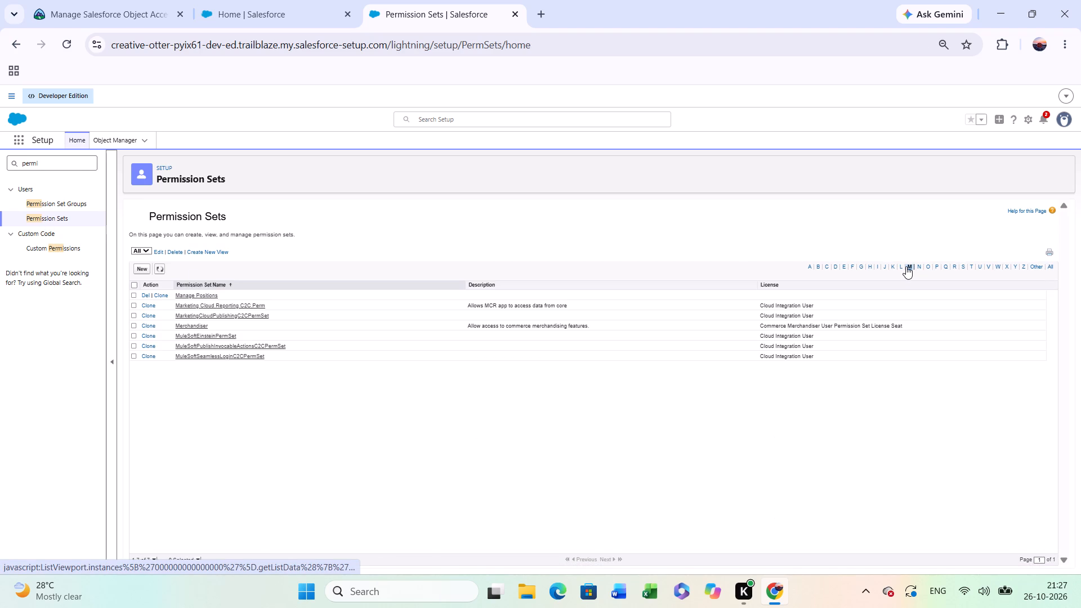
left_click(207, 293)
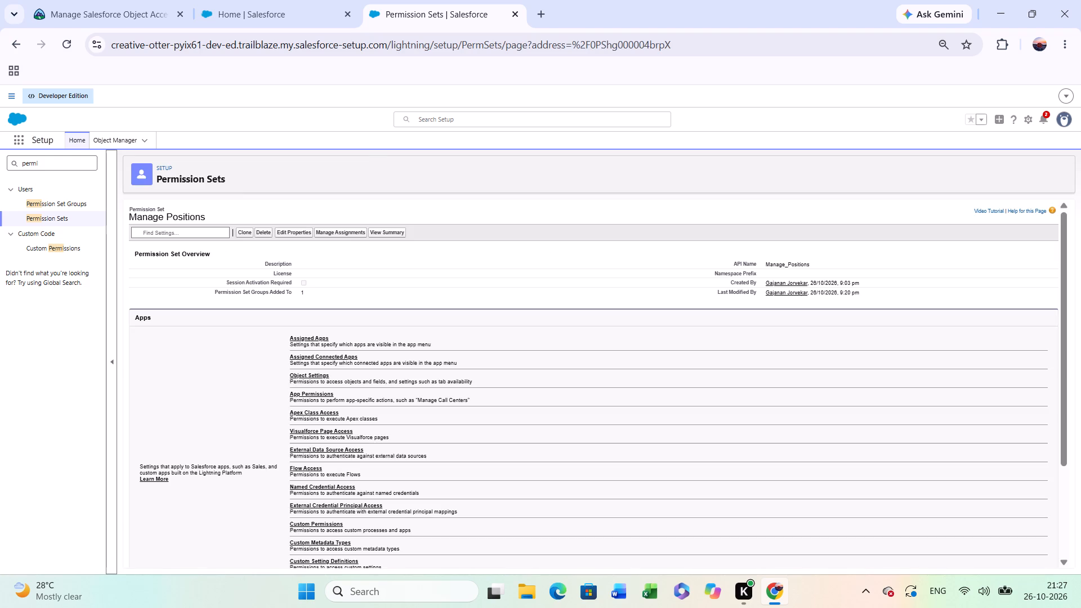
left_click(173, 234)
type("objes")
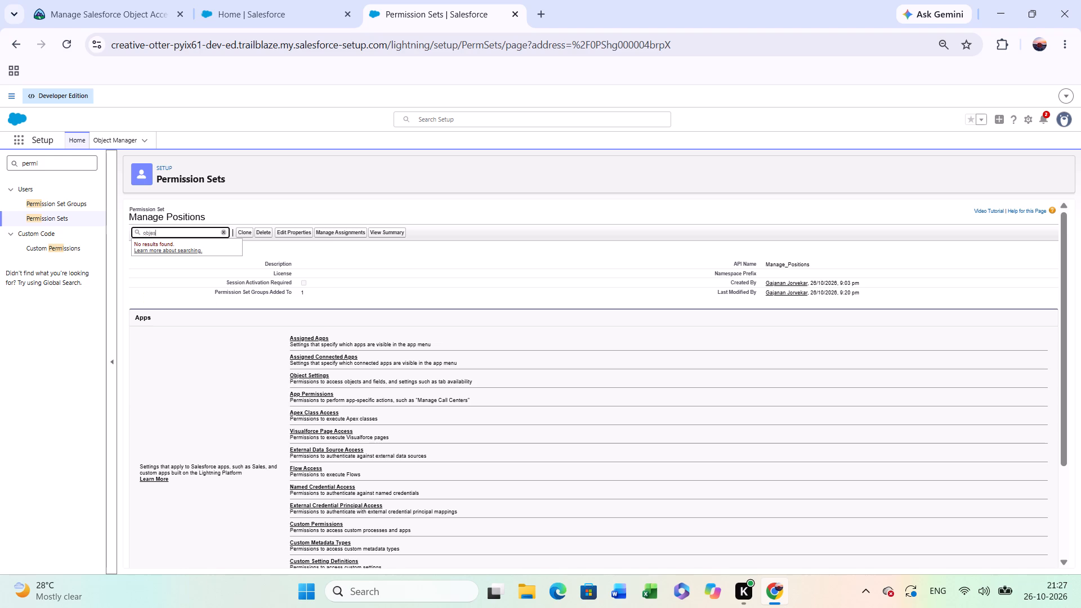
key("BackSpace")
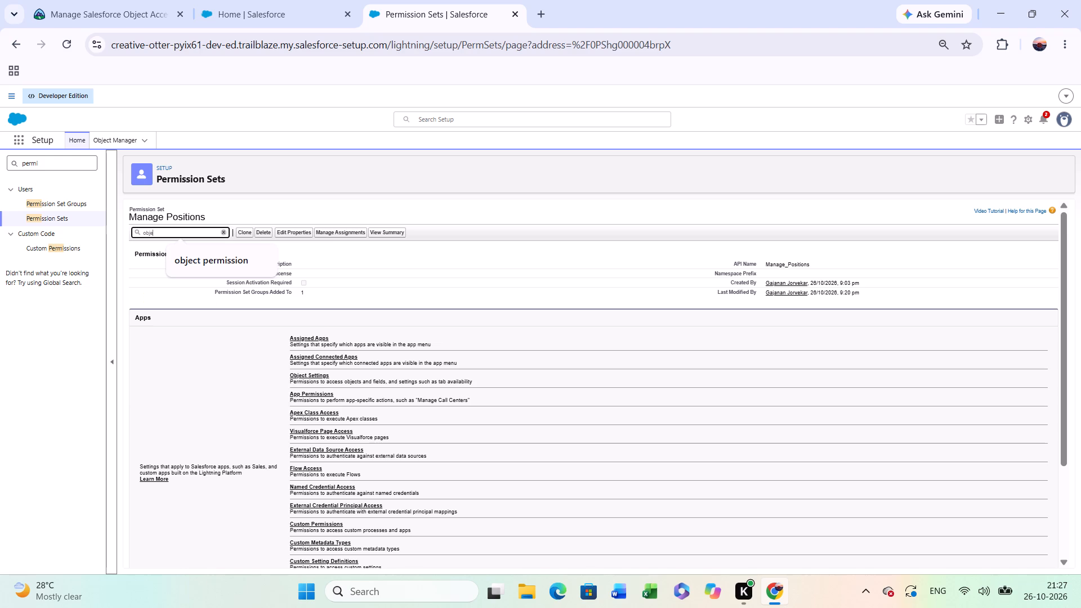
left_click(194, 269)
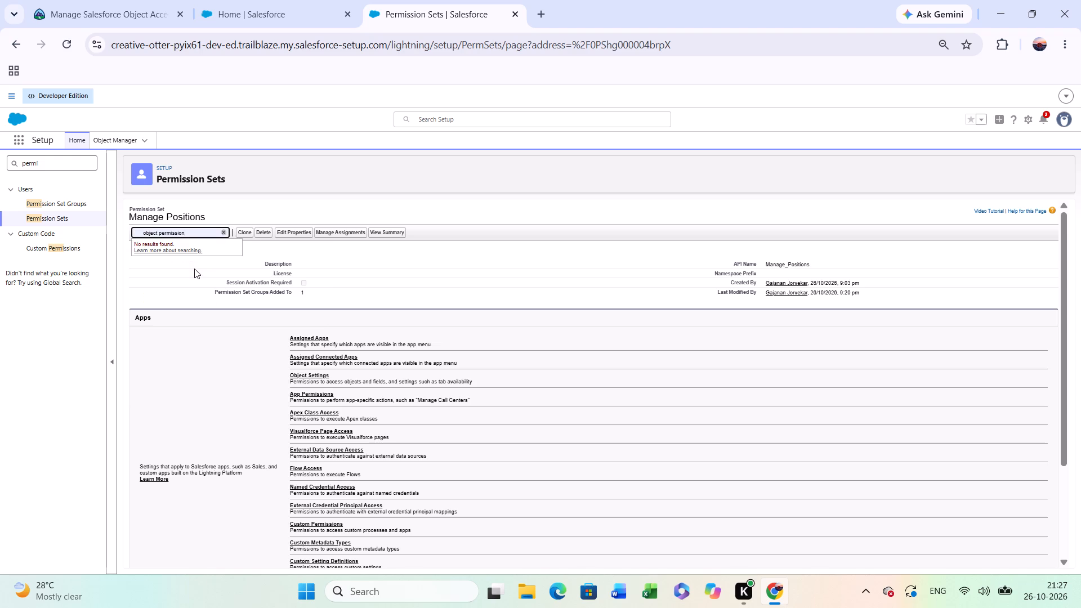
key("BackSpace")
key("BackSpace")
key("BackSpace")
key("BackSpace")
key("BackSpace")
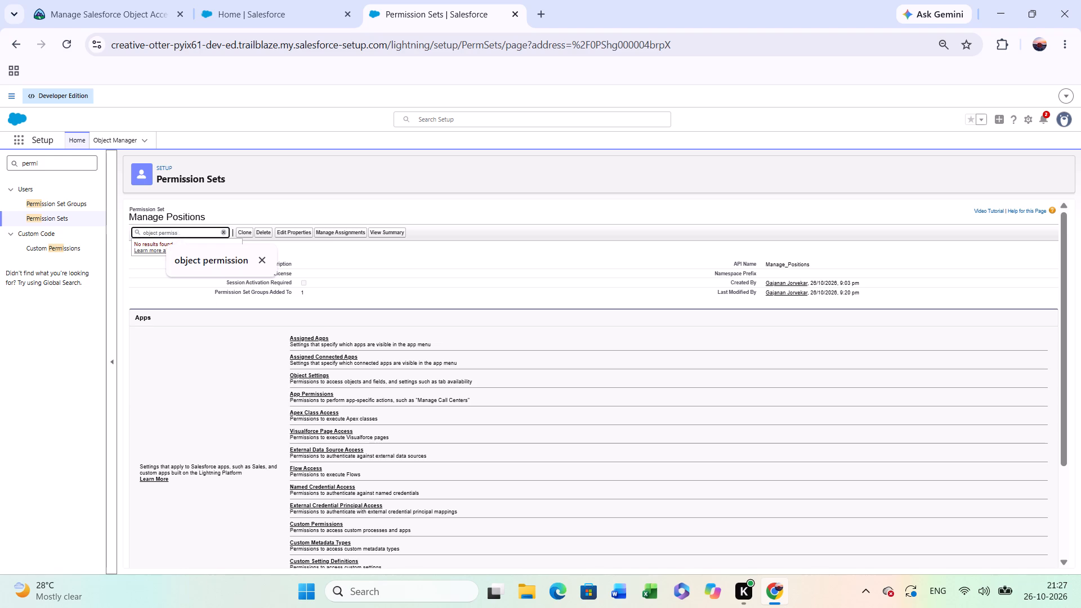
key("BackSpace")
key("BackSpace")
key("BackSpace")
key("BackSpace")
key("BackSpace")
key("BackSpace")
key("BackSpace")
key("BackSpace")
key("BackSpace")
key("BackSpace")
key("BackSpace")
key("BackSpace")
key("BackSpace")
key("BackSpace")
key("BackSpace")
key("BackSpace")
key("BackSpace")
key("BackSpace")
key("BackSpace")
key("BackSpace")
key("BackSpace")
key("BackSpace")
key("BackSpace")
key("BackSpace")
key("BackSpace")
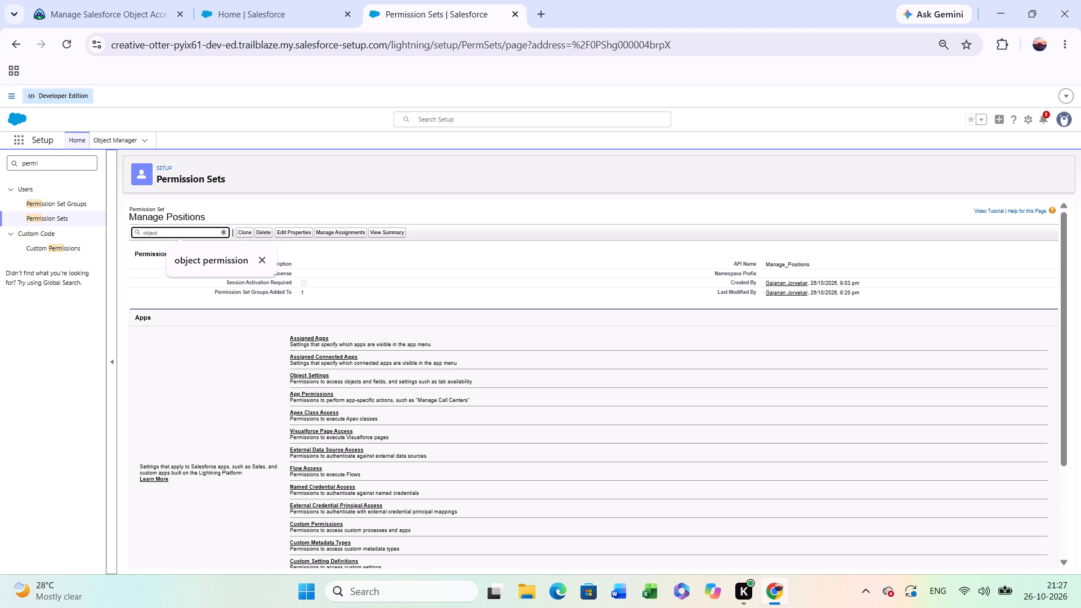
Find the Position object settings in Manage Positions, enable Read, Create and Edit object permissions, and save.
type("positi")
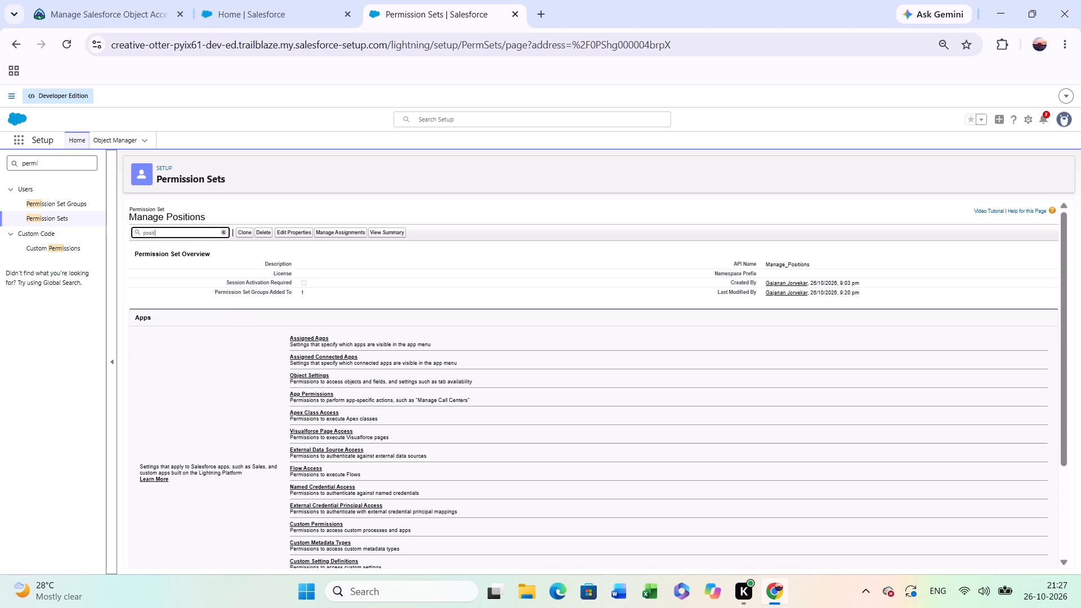
left_click(156, 253)
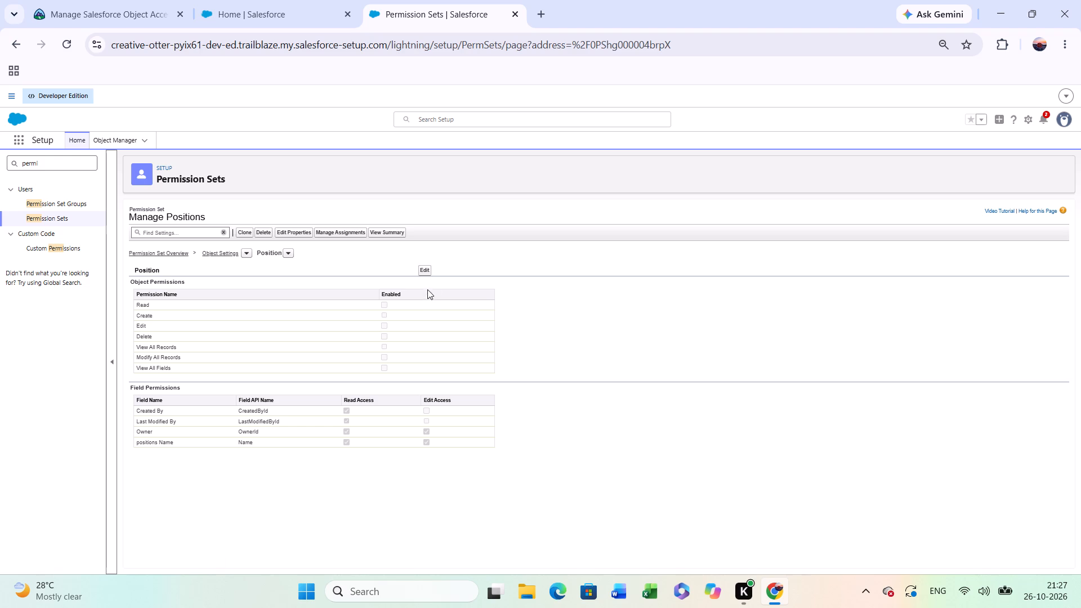
left_click(425, 268)
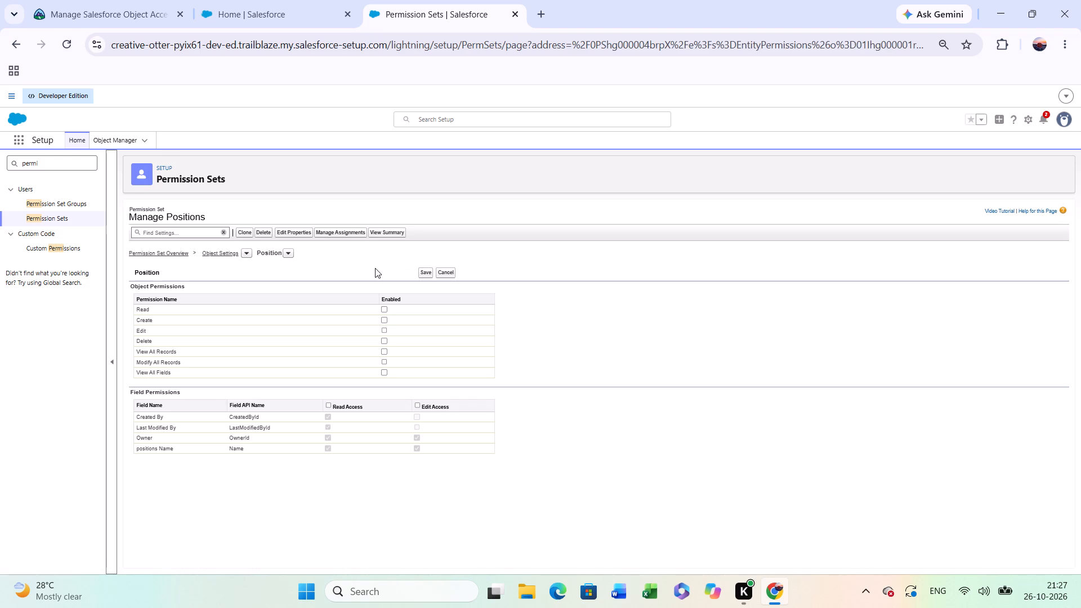
left_click(386, 313)
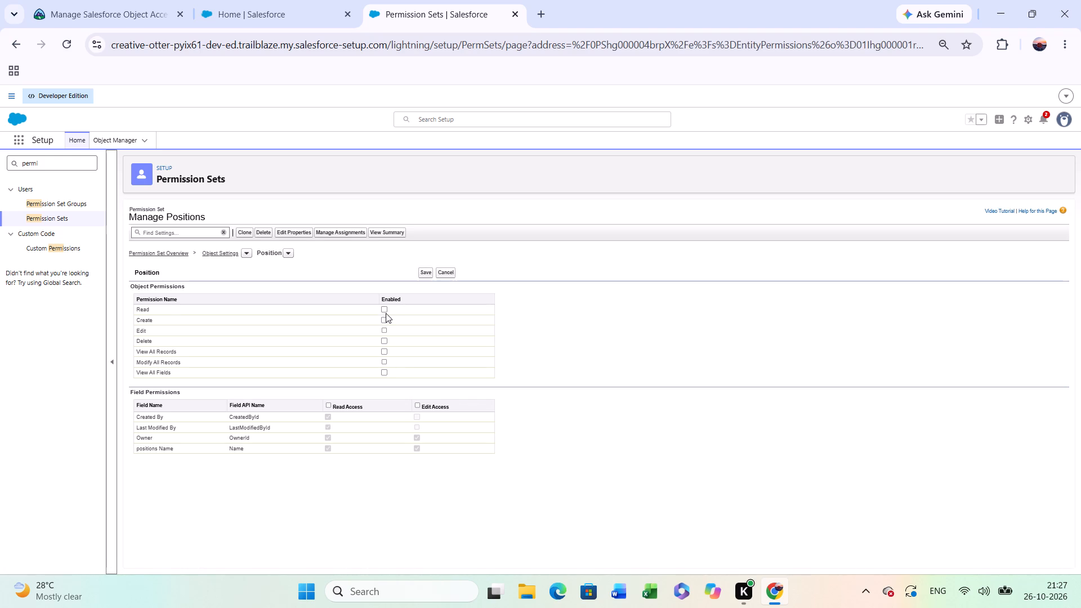
left_click(385, 307)
left_click(386, 323)
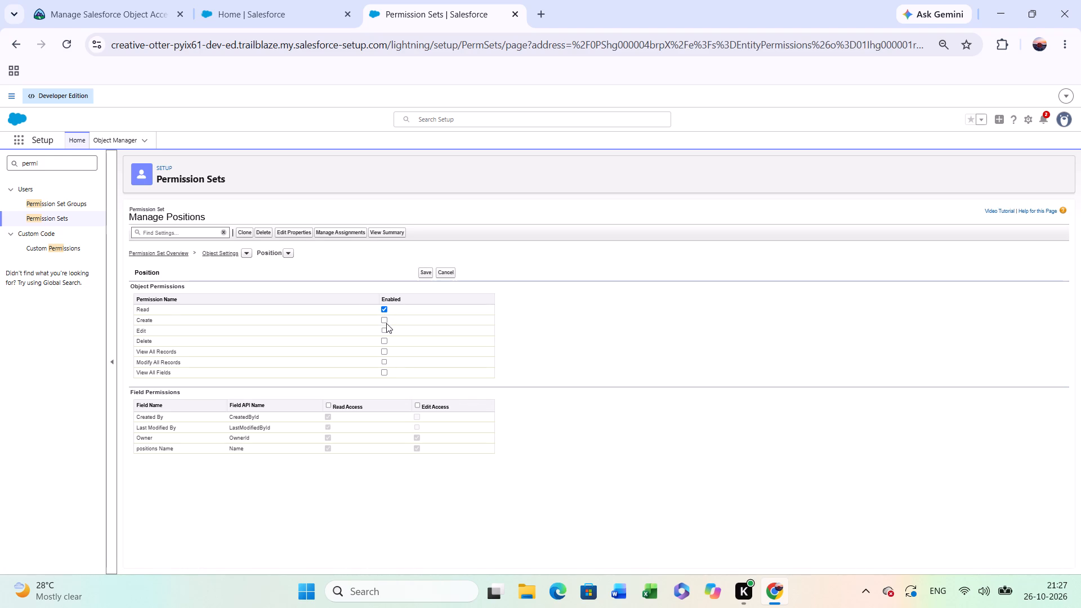
left_click(385, 322)
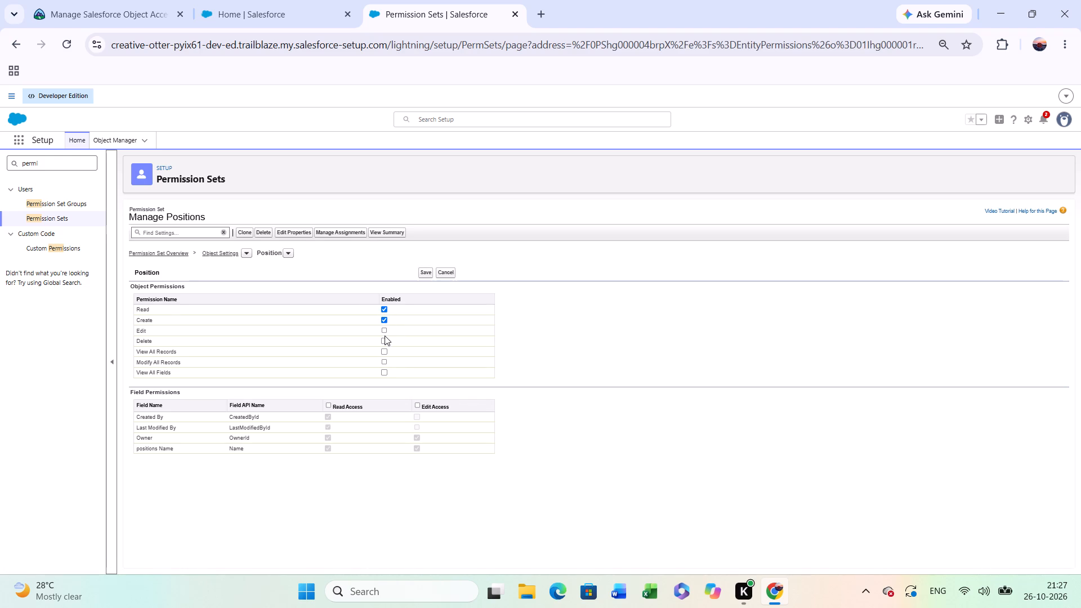
left_click(385, 327)
left_click(422, 271)
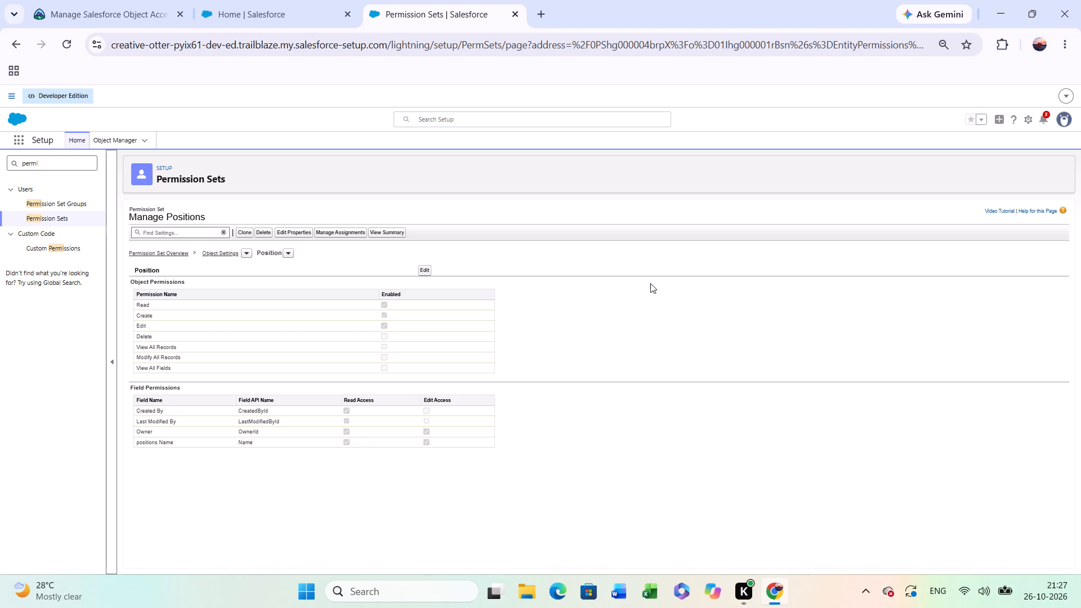
scroll(486, 306, "down", 2)
Go to the permission set groups in Setup and open the Recruiters group.
left_click(65, 207)
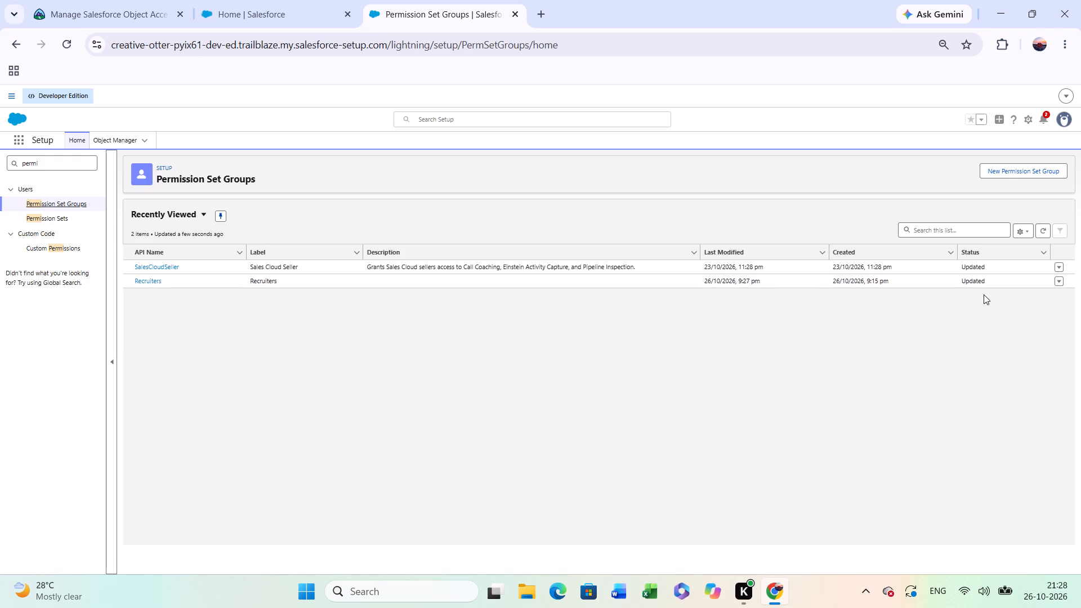
left_click(1060, 278)
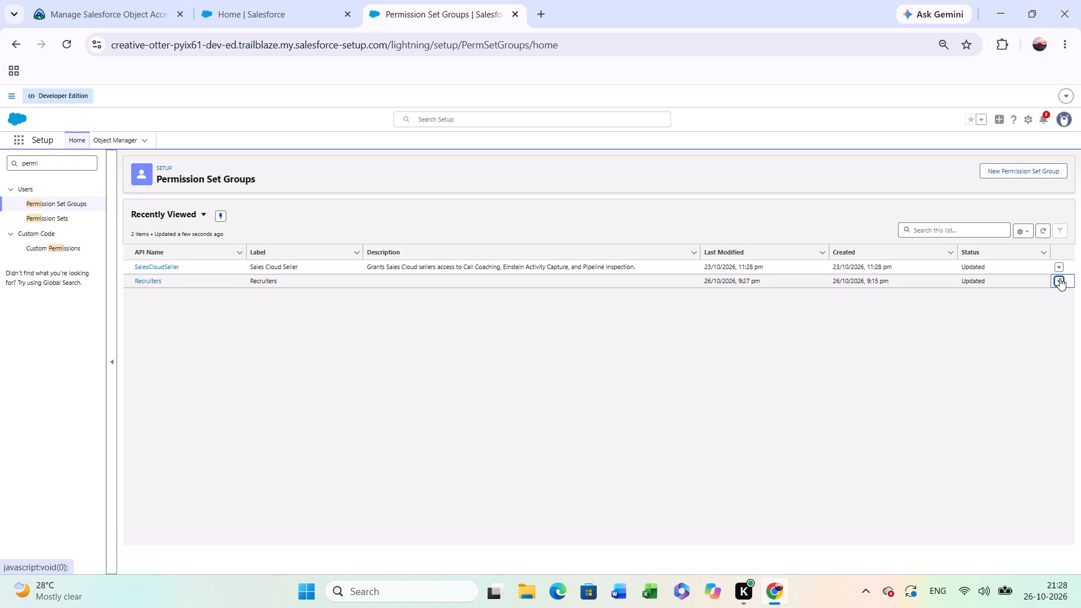
left_click(1060, 278)
left_click(1060, 278)
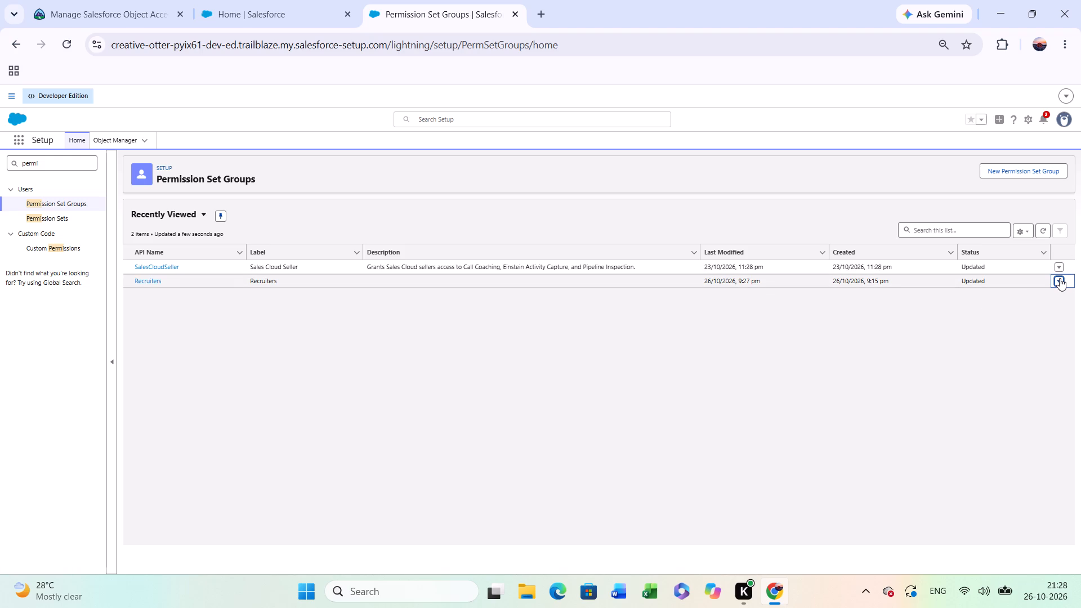
left_click(1060, 278)
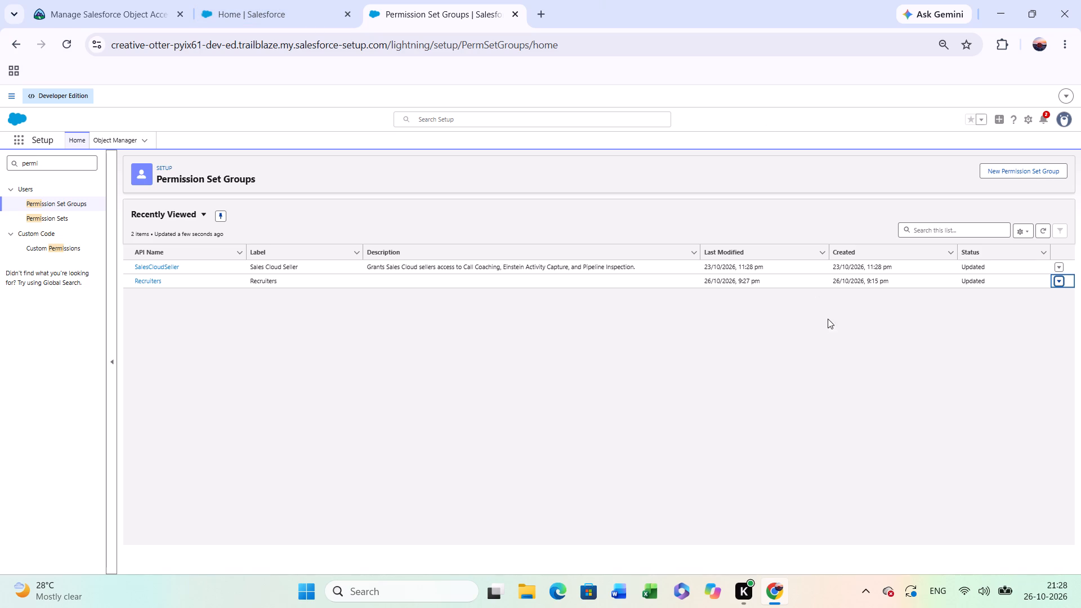
left_click(801, 280)
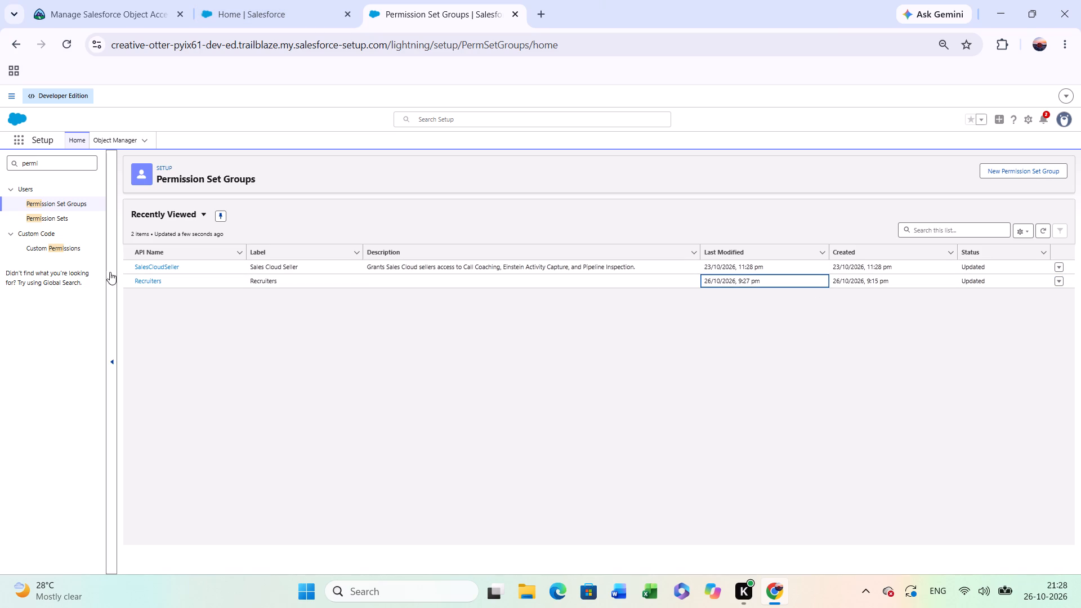
left_click(147, 280)
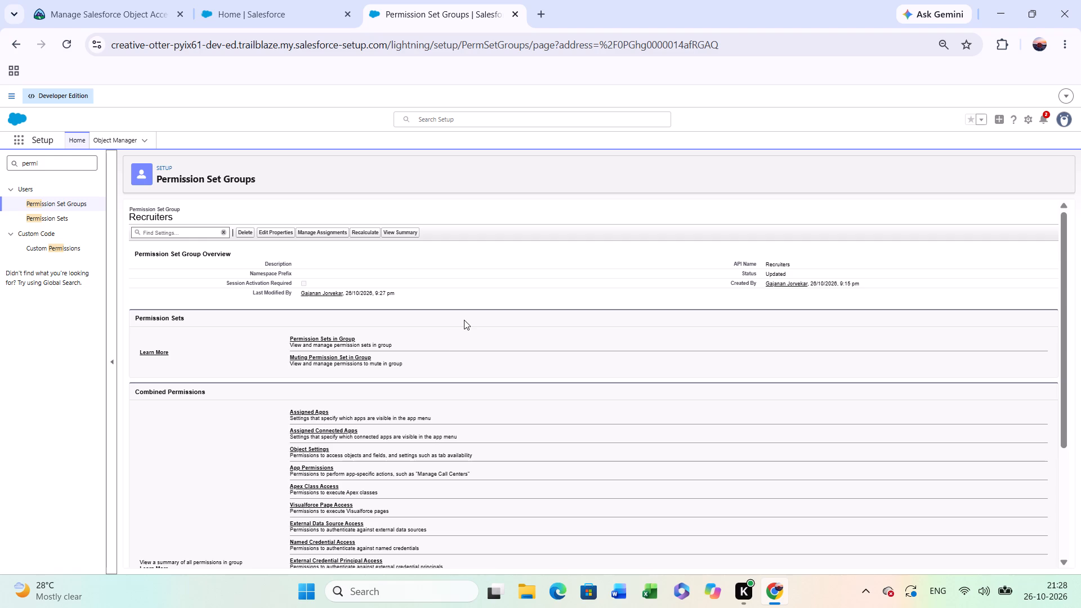
Switch to the Trailhead page, recheck the 500-point challenge and reread its permission set requirements.
left_click(108, 0)
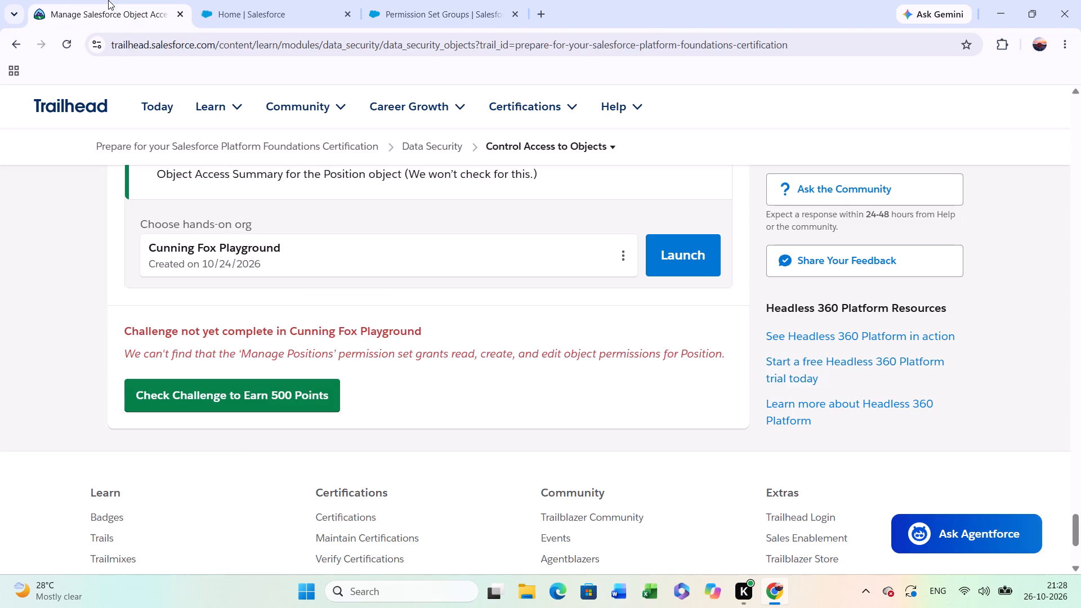
left_click(219, 388)
scroll(219, 388, "up", 1)
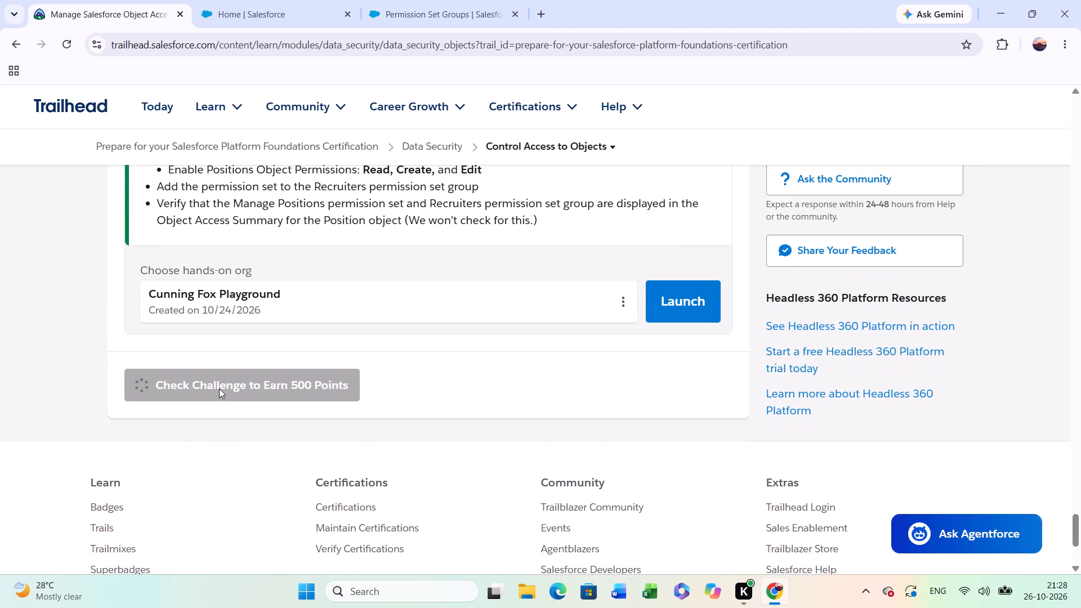
scroll(219, 388, "up", 2)
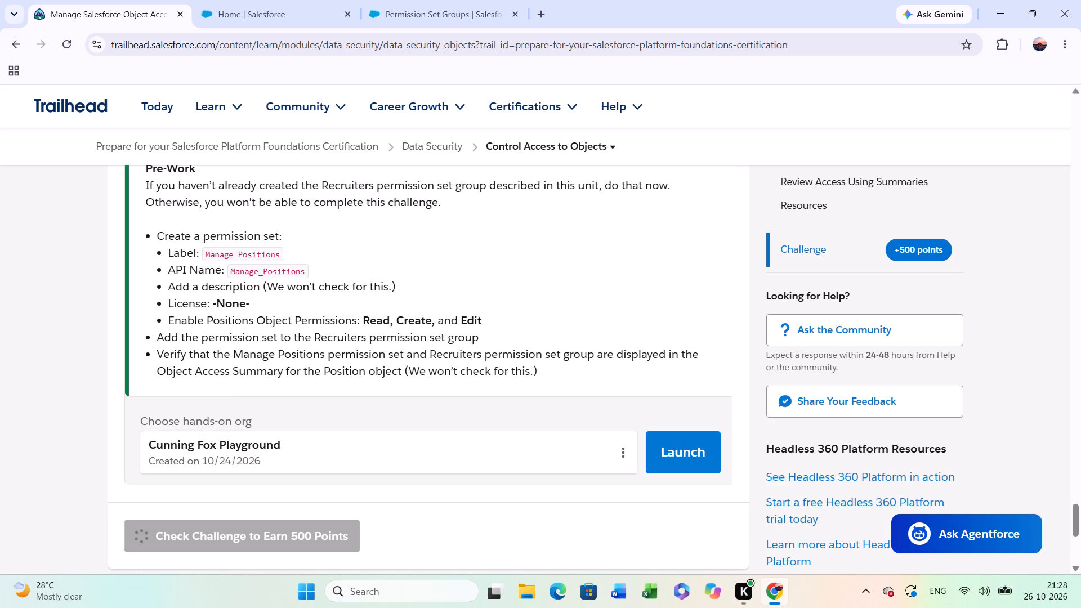
scroll(280, 373, "down", 1)
scroll(280, 373, "up", 1)
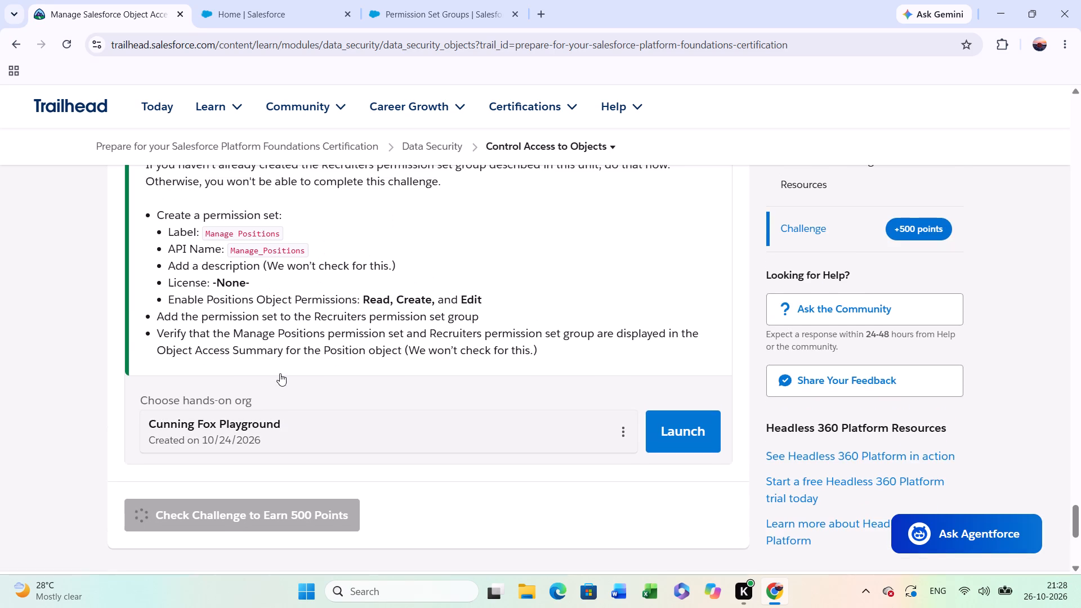
scroll(280, 373, "up", 2)
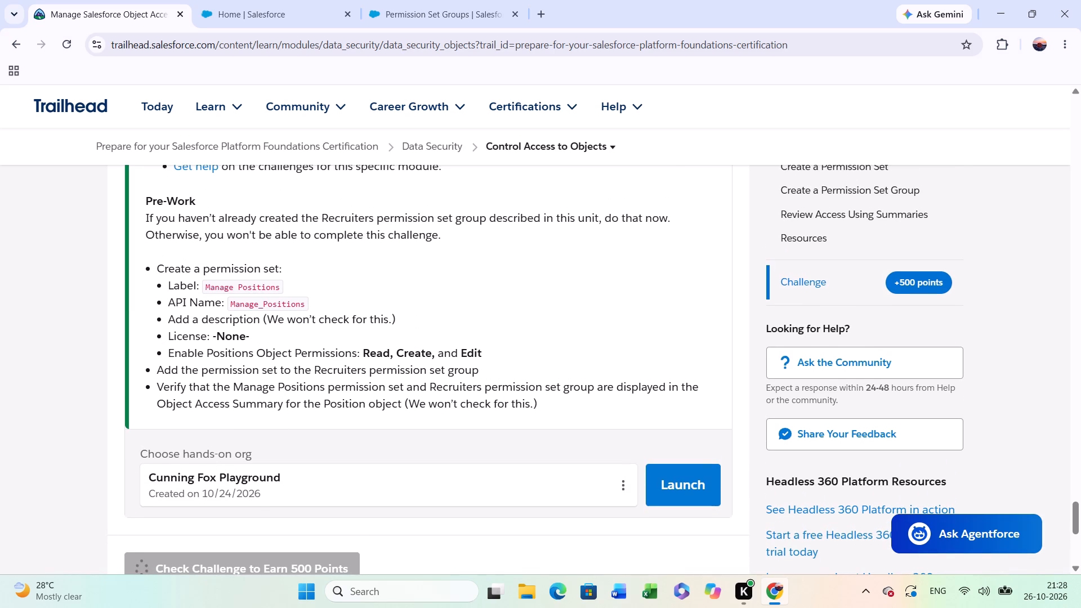
scroll(280, 373, "down", 1)
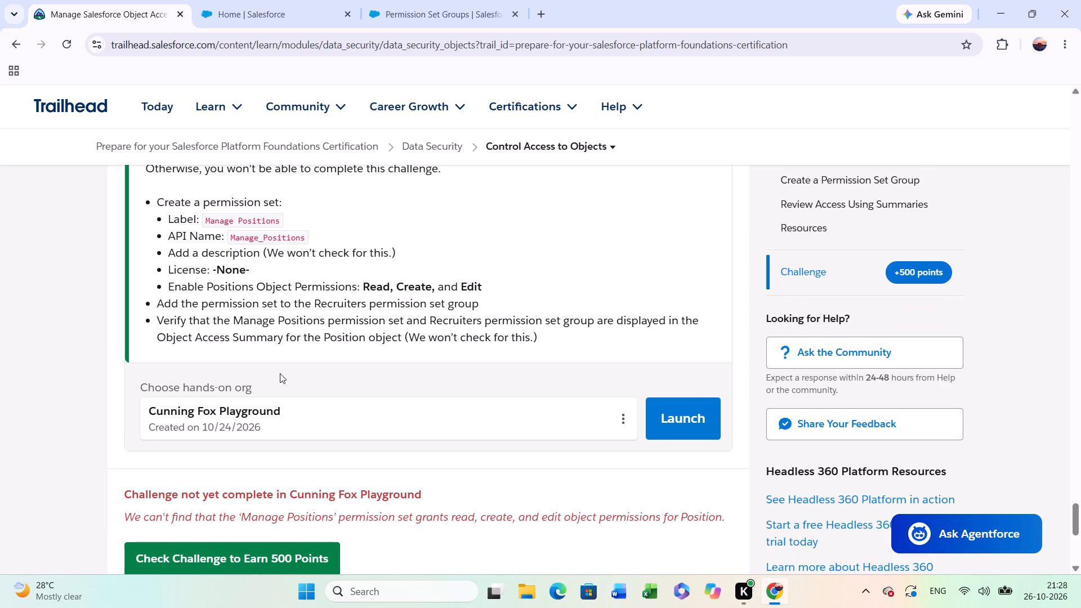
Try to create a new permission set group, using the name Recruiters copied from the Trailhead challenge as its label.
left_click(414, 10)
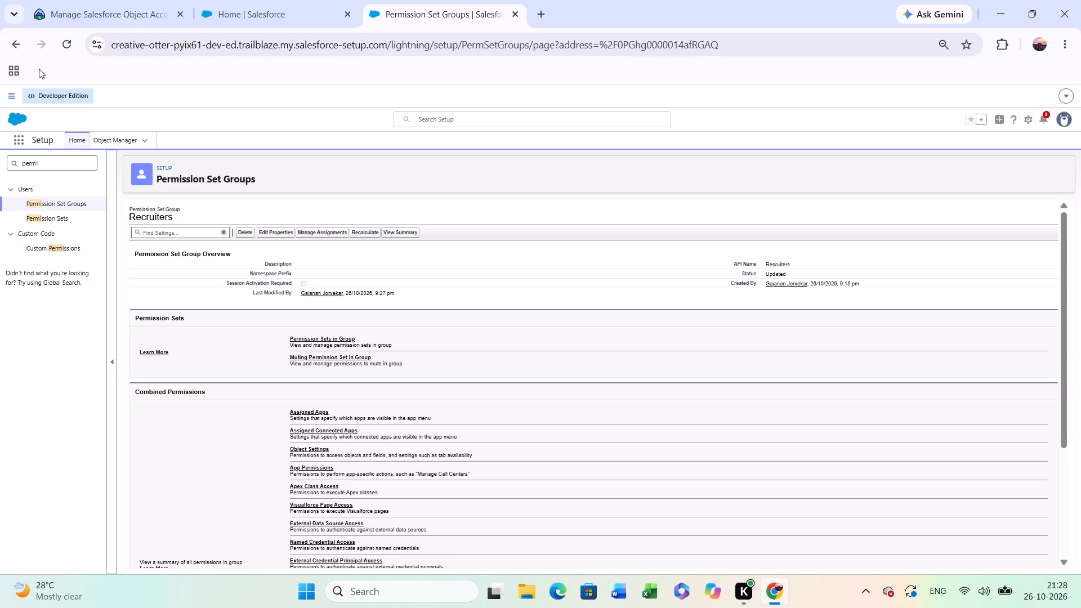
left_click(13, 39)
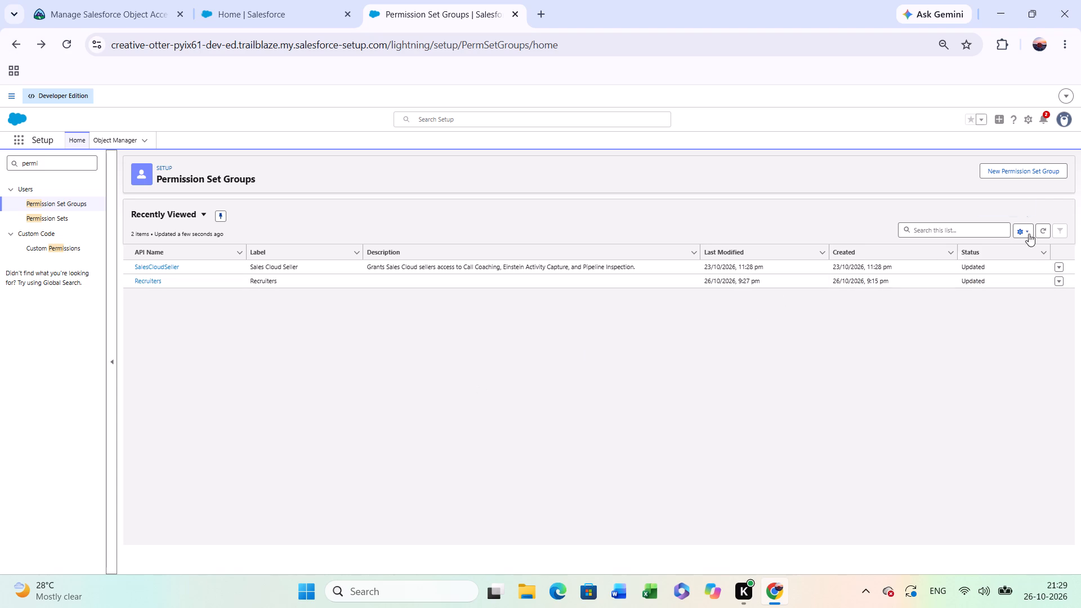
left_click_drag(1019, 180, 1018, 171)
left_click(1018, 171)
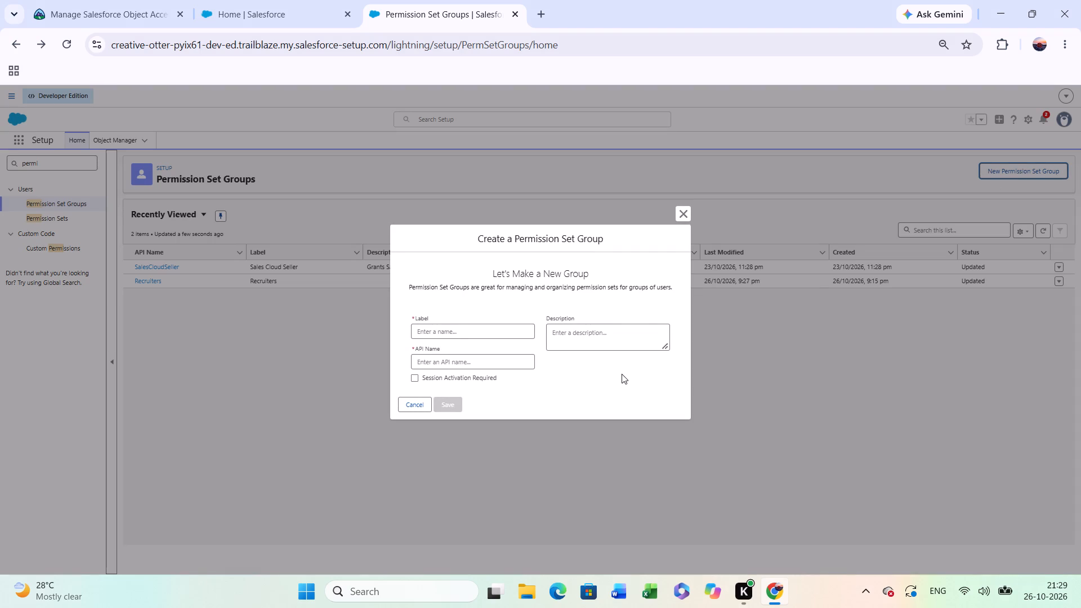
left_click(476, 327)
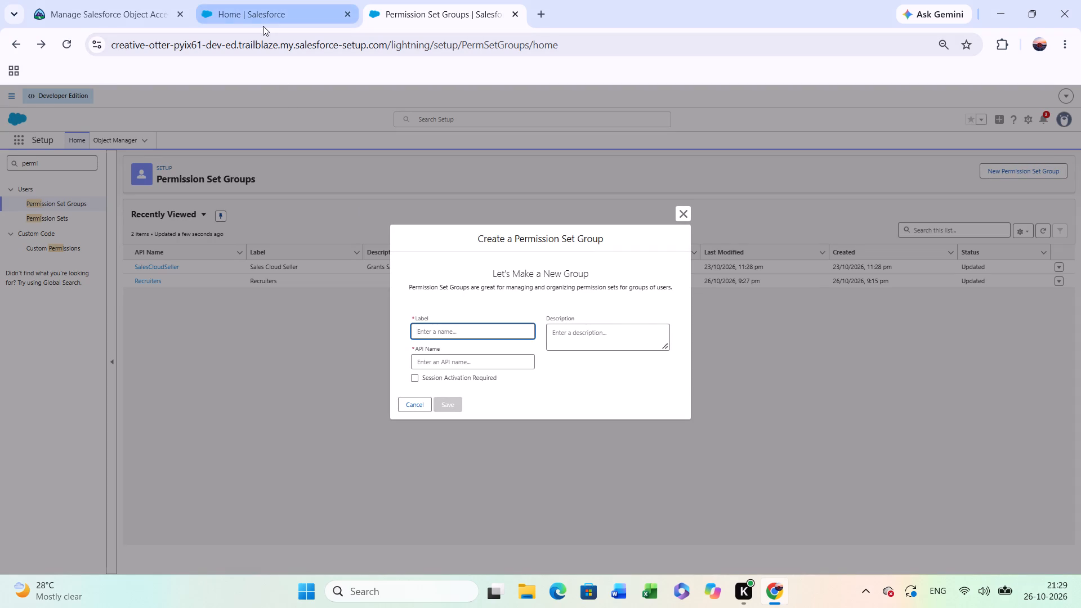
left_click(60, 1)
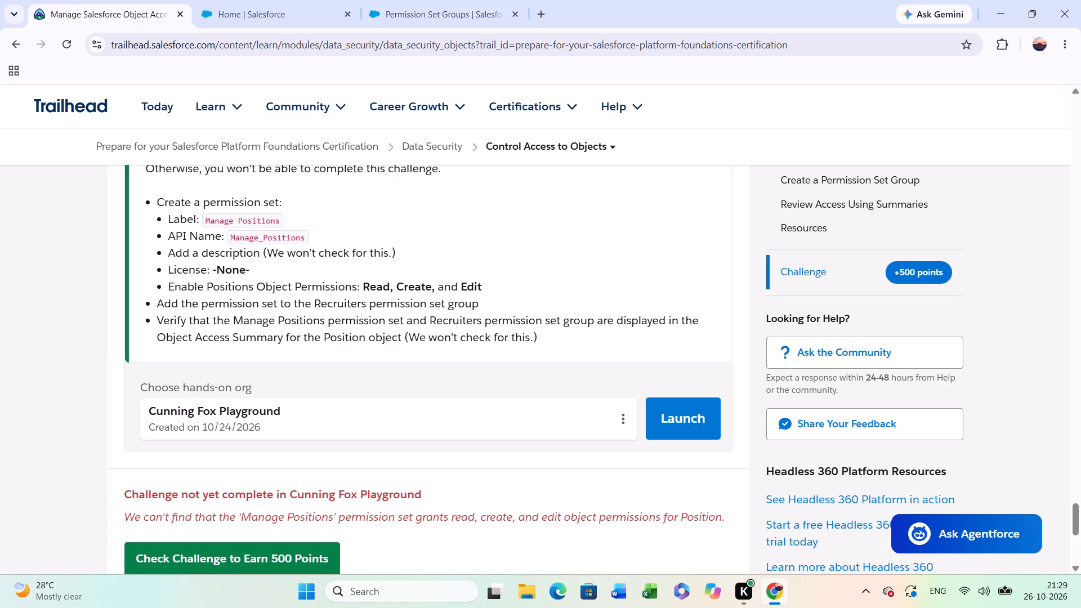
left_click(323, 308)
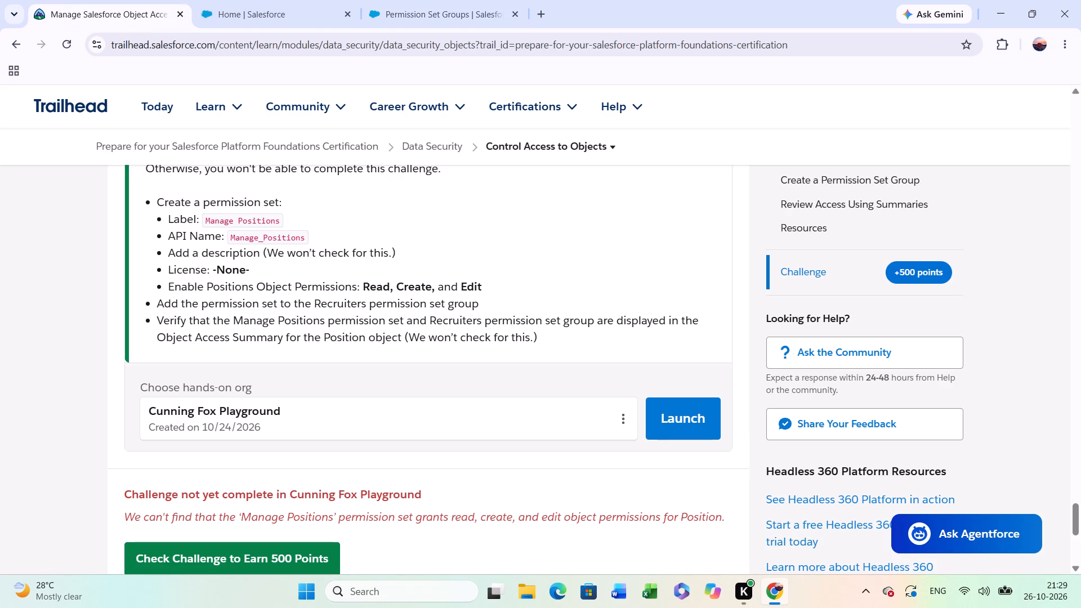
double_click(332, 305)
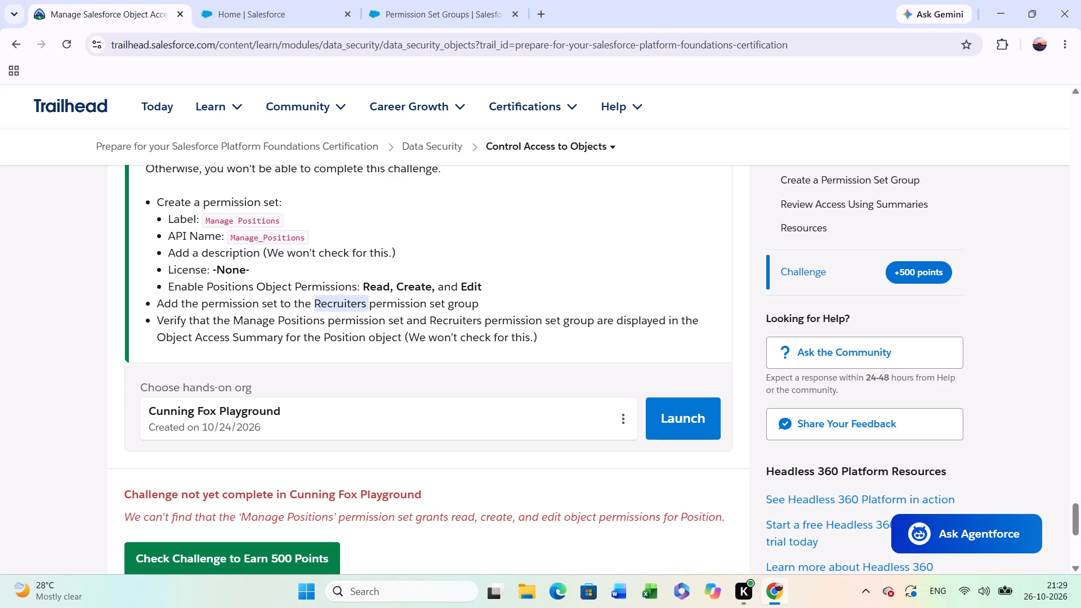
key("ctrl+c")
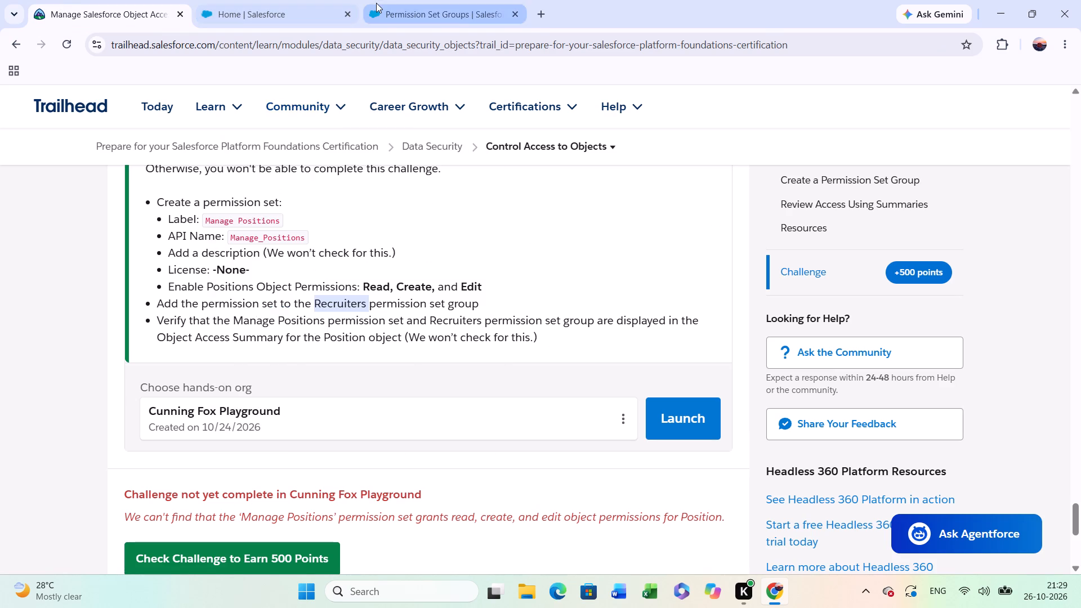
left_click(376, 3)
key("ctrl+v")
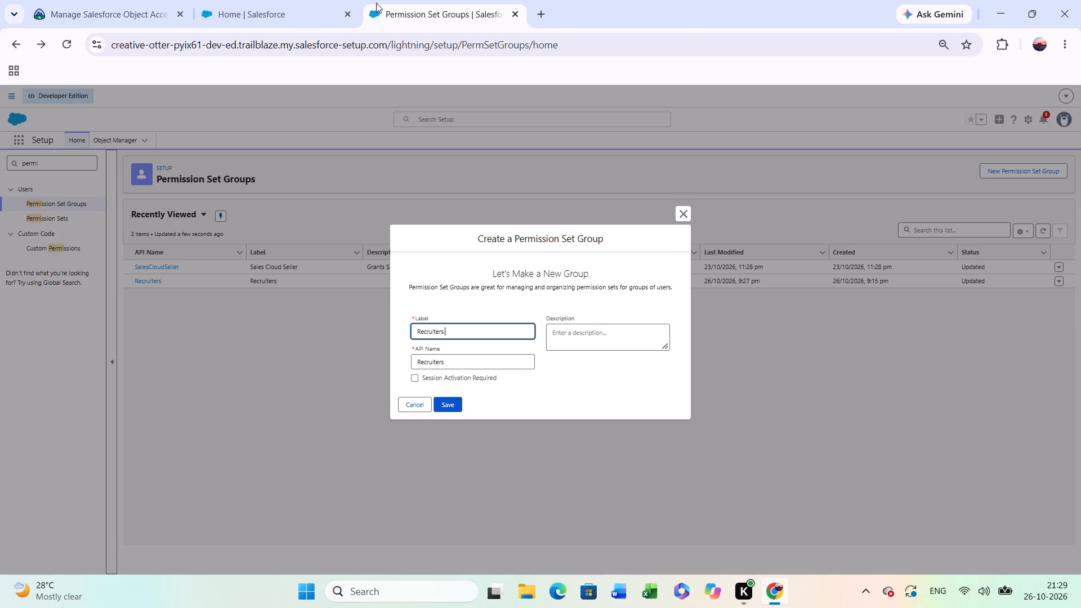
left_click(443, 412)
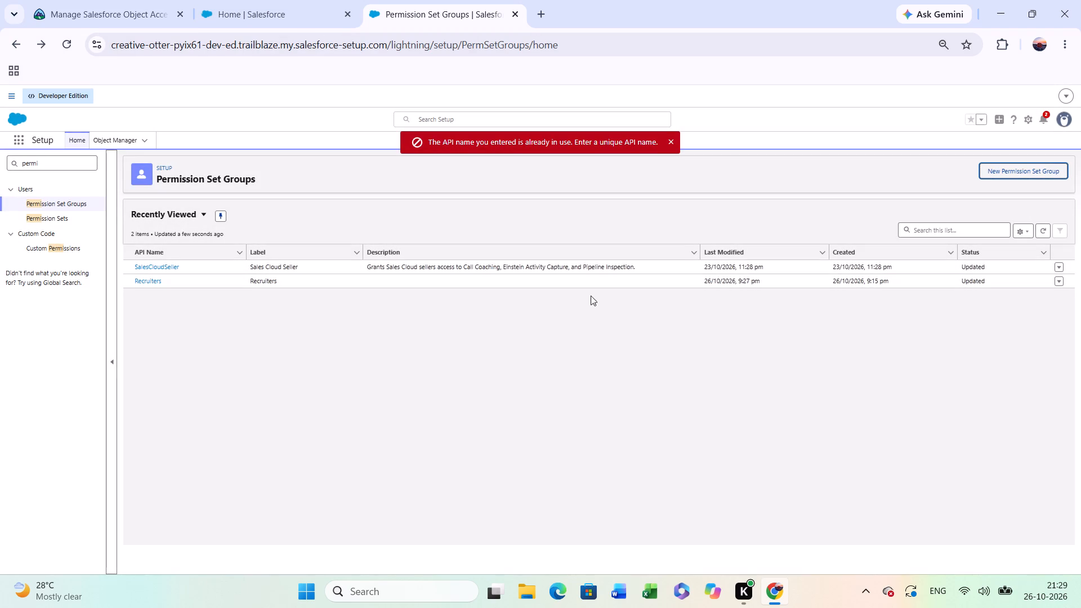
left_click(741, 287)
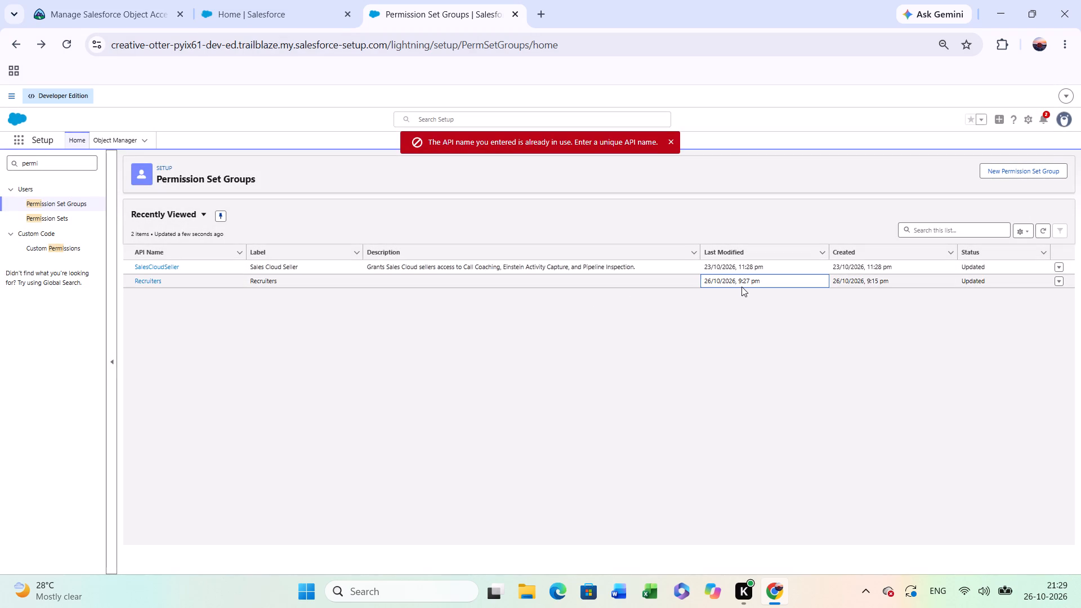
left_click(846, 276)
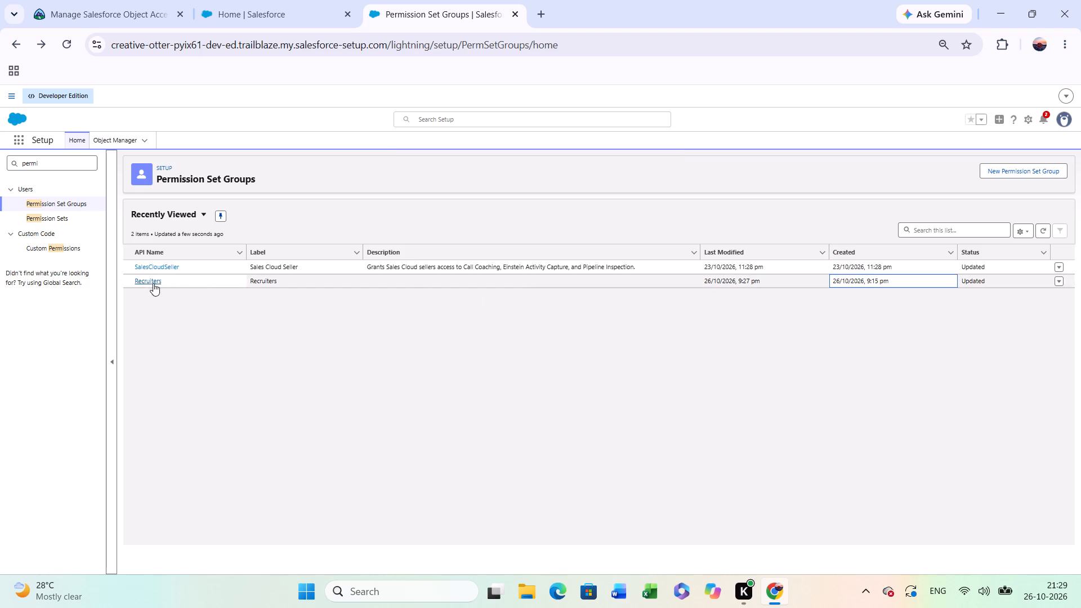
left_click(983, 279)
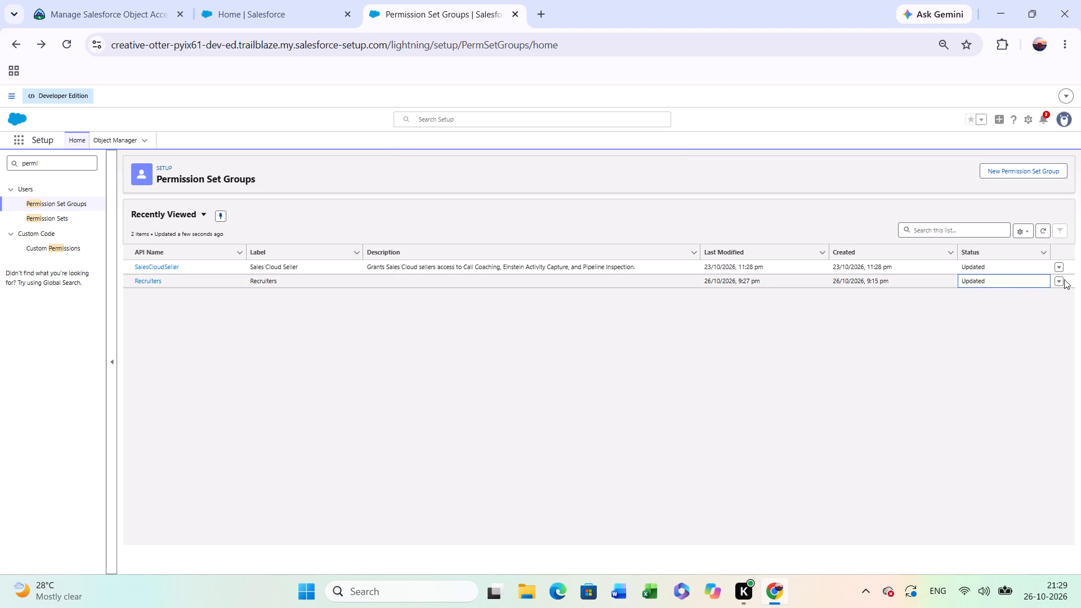
Check the row actions of the Recruiters permission set group, then open the group and examine its overview and combined permissions.
left_click(1064, 279)
left_click(1057, 283)
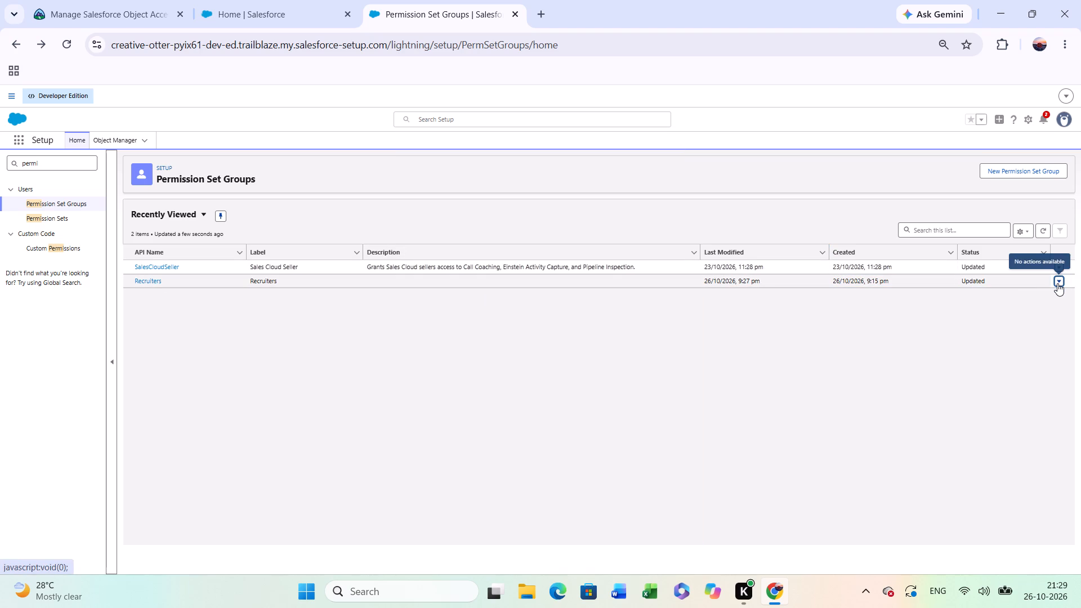
left_click(1057, 283)
left_click(1057, 283)
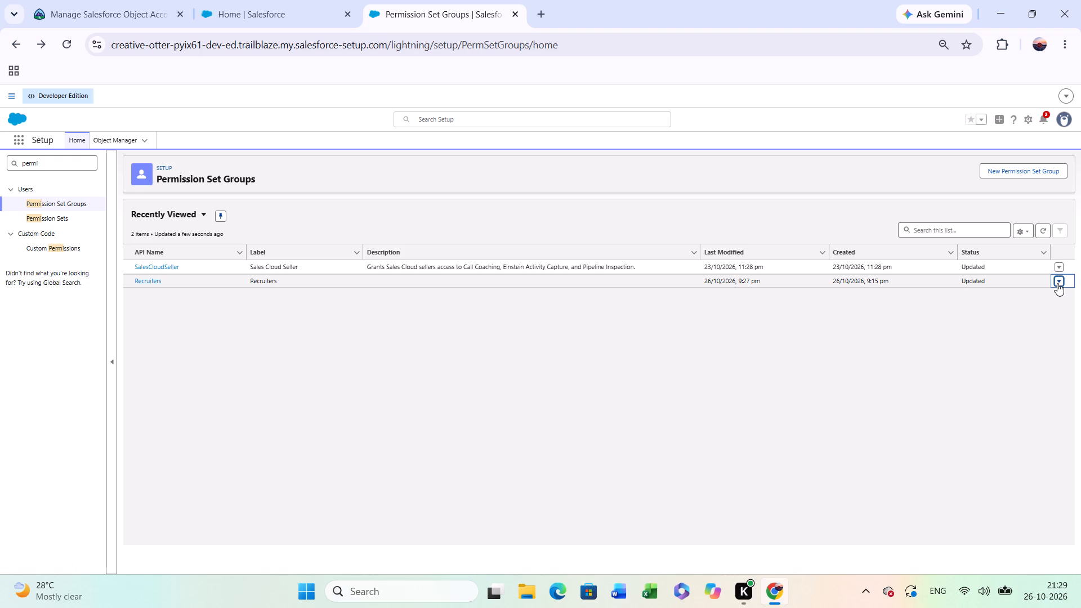
left_click(155, 279)
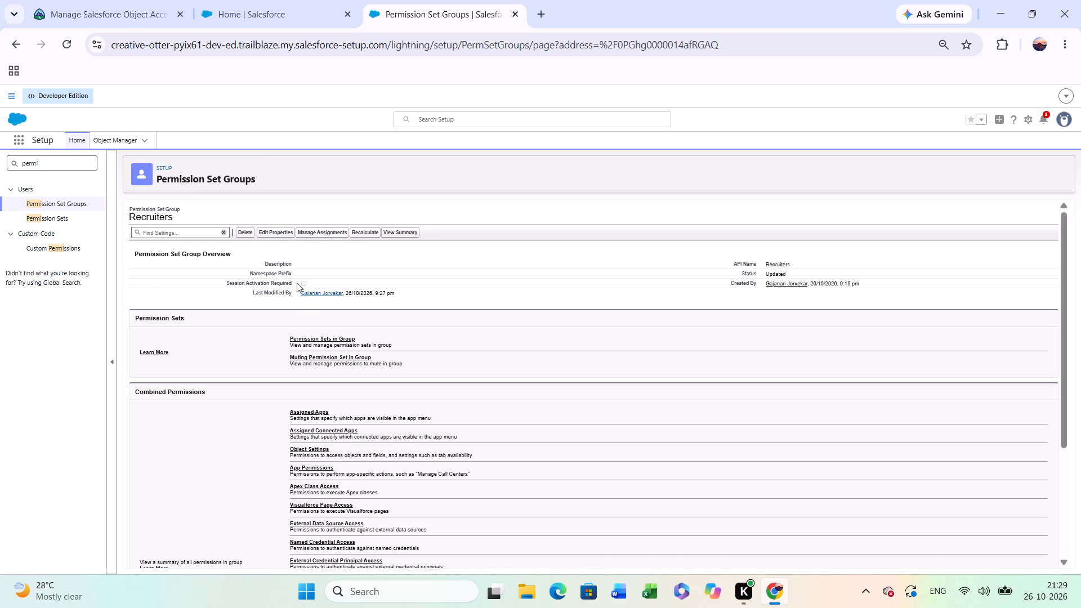
scroll(430, 386, "down", 1)
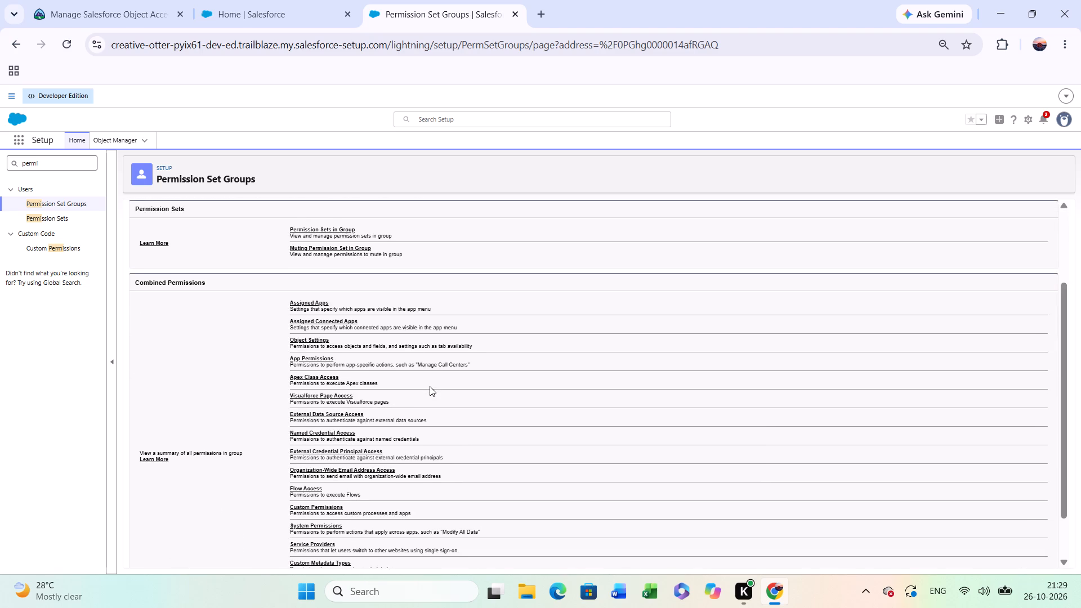
scroll(430, 386, "down", 1)
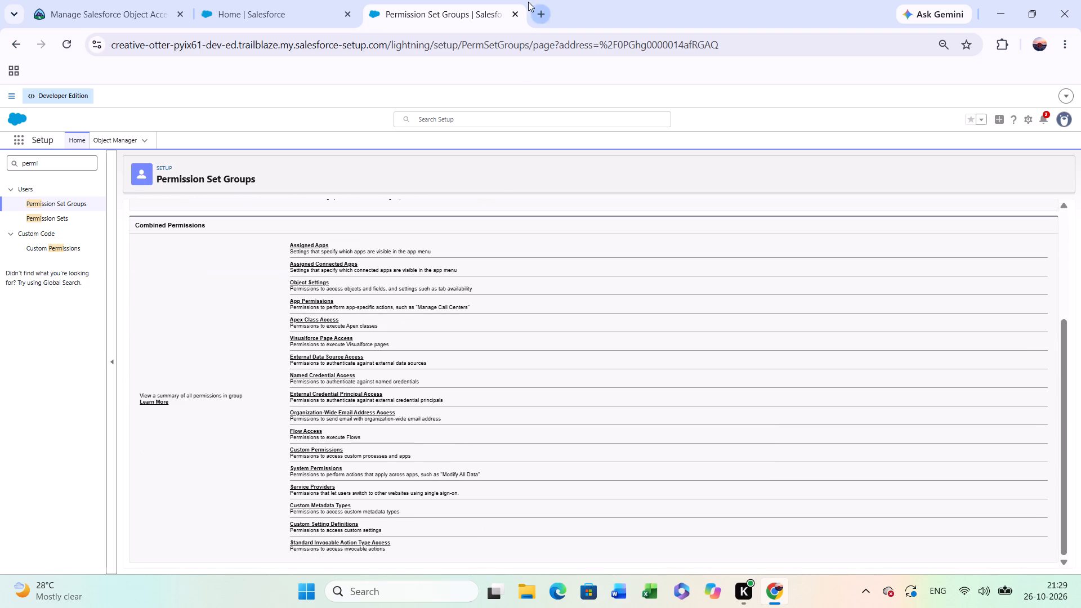
Close the current org's pages, select Playful Unicorn Playground as the challenge's hands-on org and launch it.
left_click(516, 15)
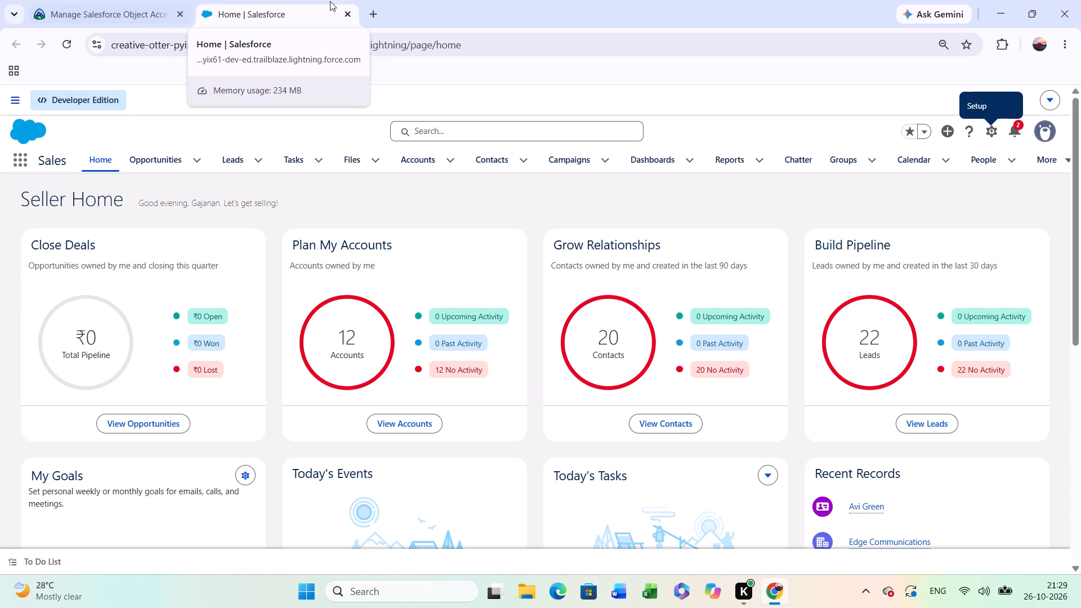
left_click(351, 12)
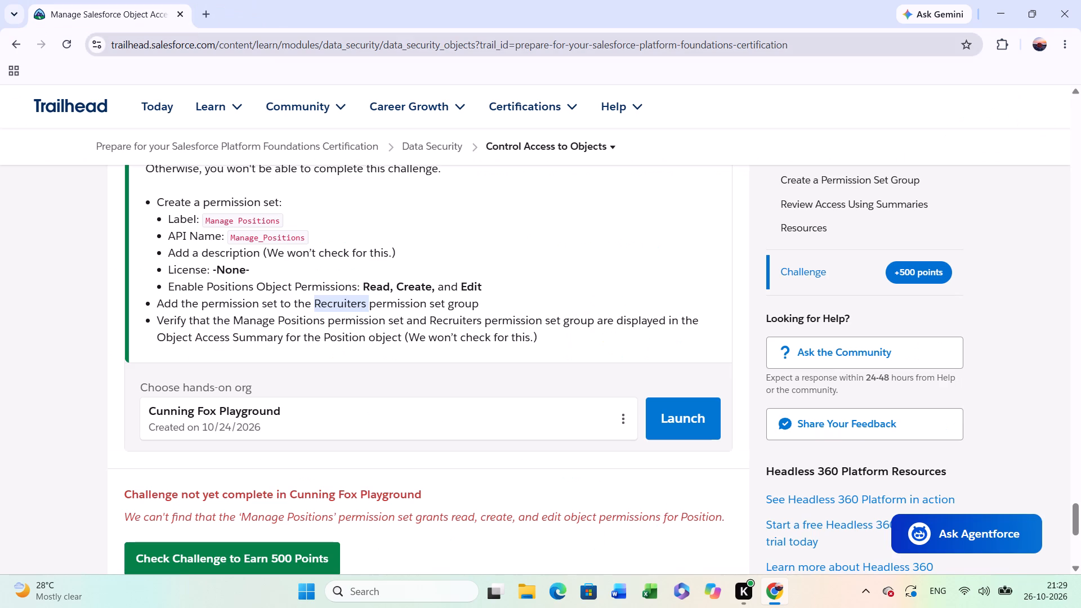
left_click(279, 422)
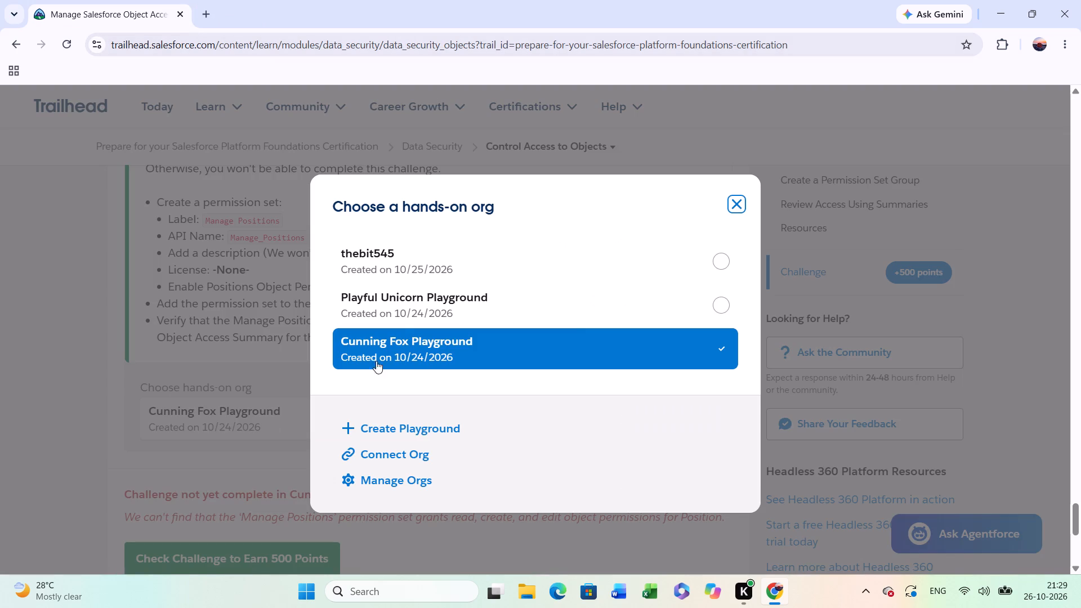
left_click(422, 292)
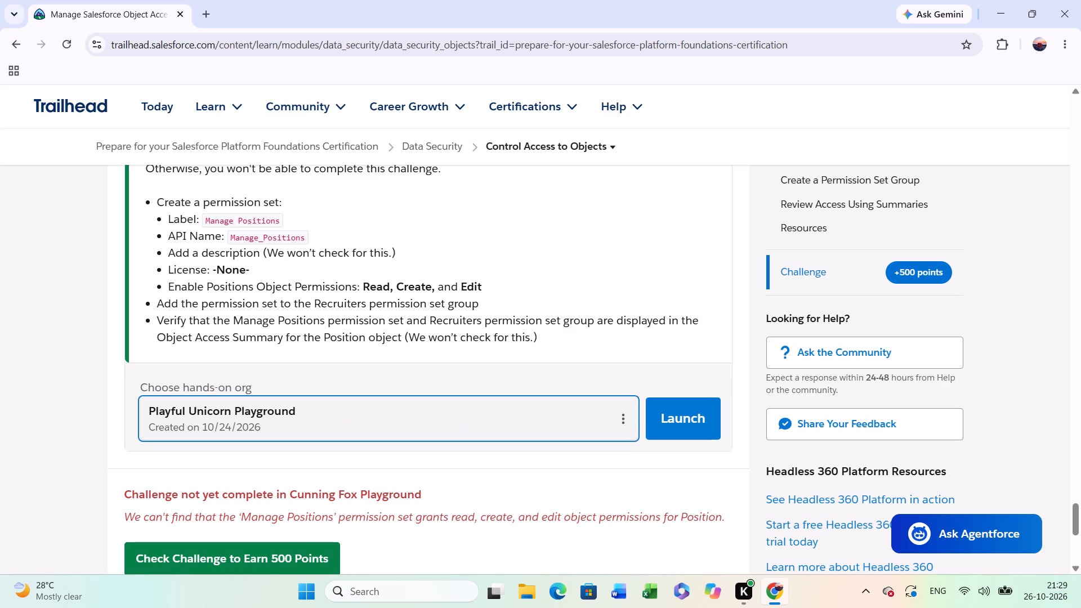
left_click(702, 424)
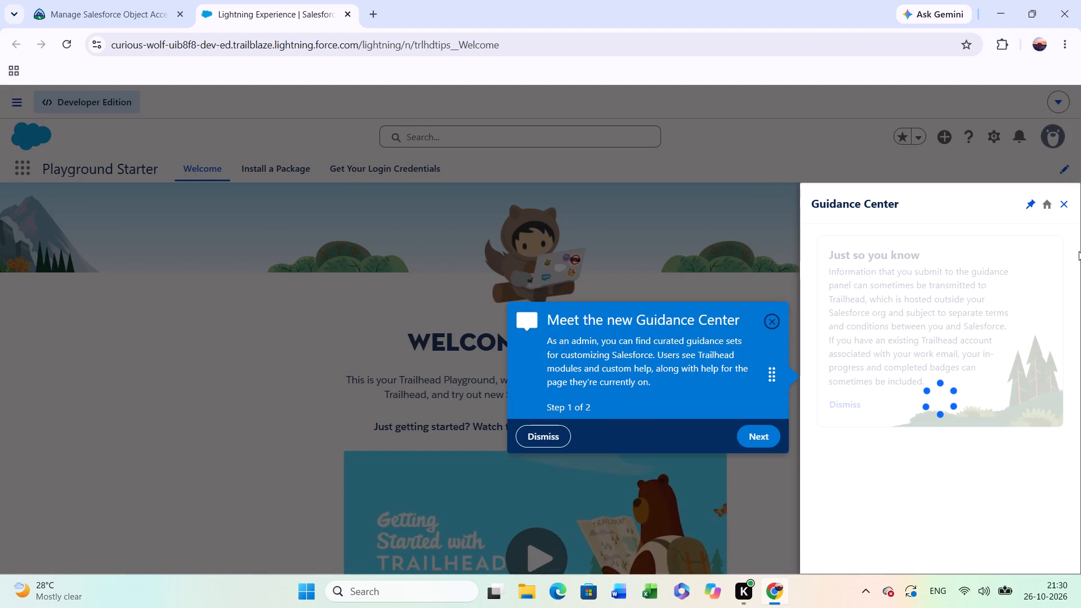
Dismiss the Guidance Center, open Setup, find the Object Manager by searching "obje", and close the My Service Journey pop-up.
left_click(1063, 204)
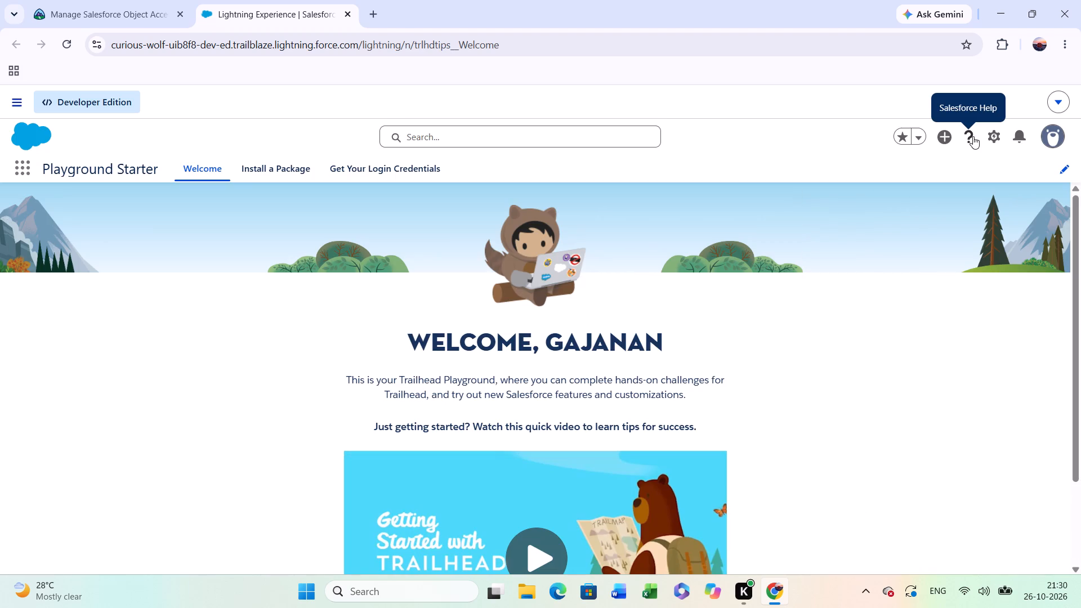
left_click(993, 138)
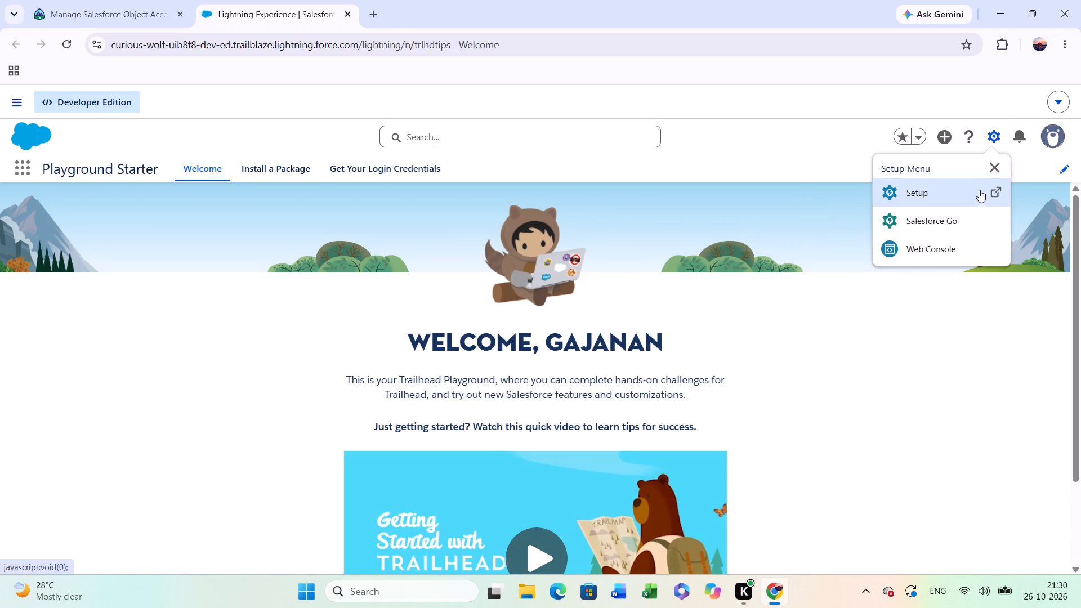
left_click(977, 193)
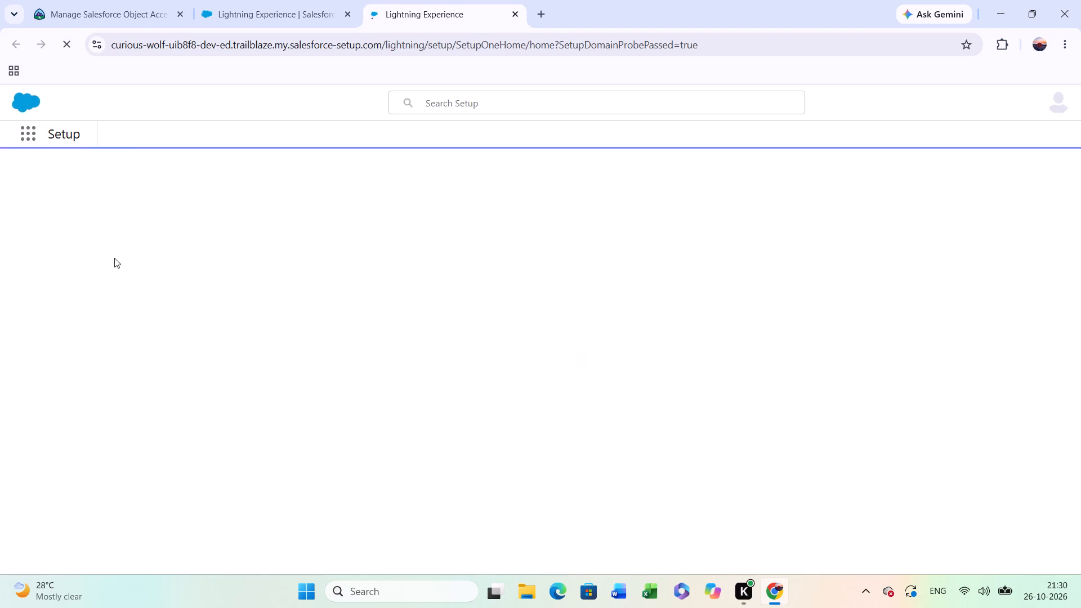
left_click(57, 204)
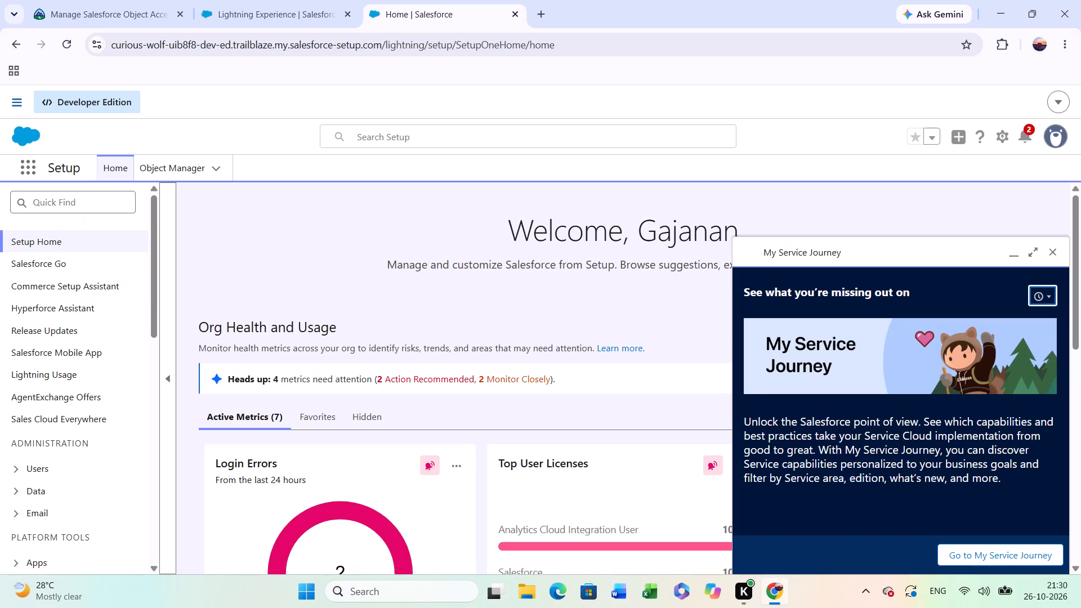
type("pee")
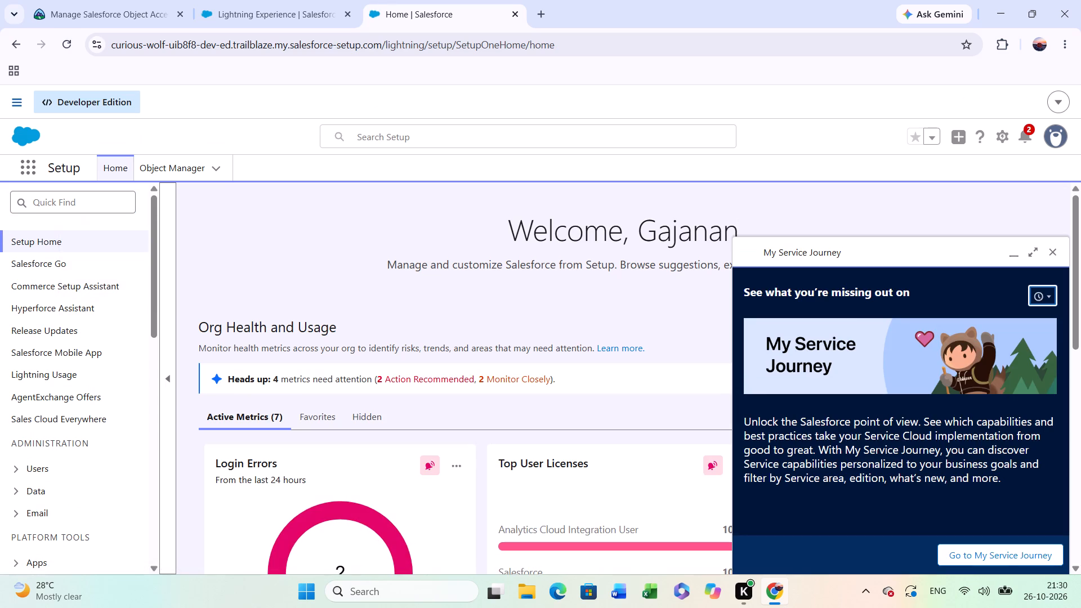
key("BackSpace")
key("BackSpace")
key("BackSpace")
key("BackSpace")
left_click(57, 204)
key("o")
type("bje")
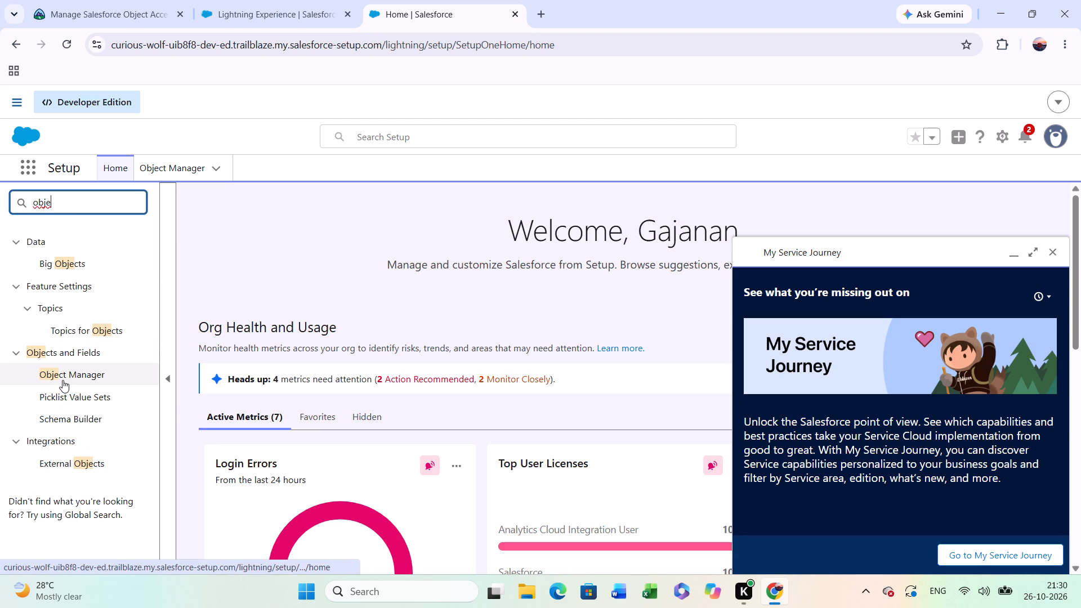
left_click(62, 380)
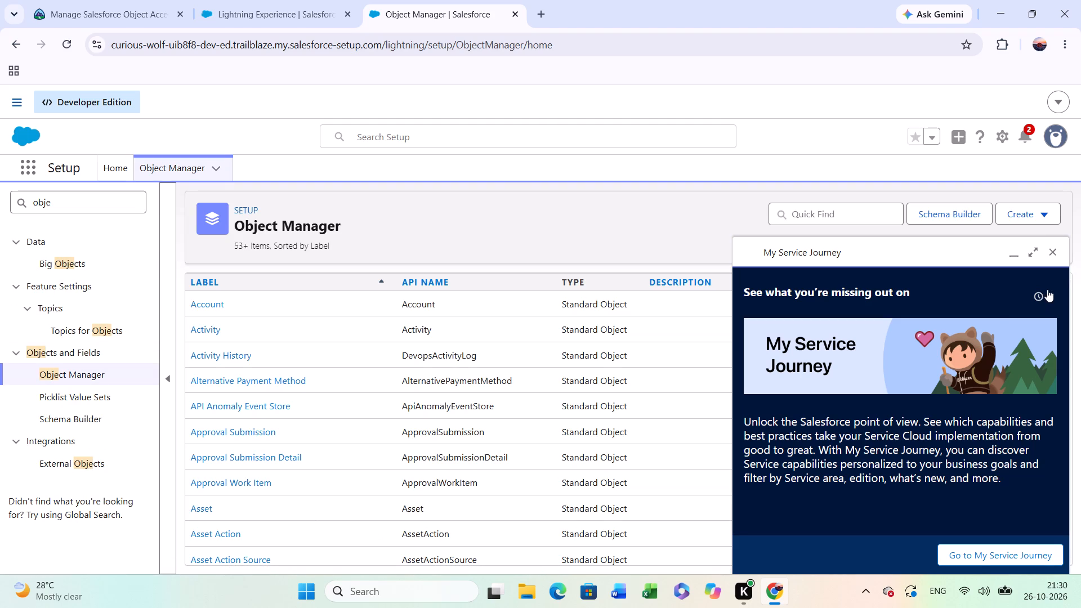
left_click(1054, 250)
Create a custom object with Position as both label and plural label, keep the default options, and save it.
left_click(1031, 207)
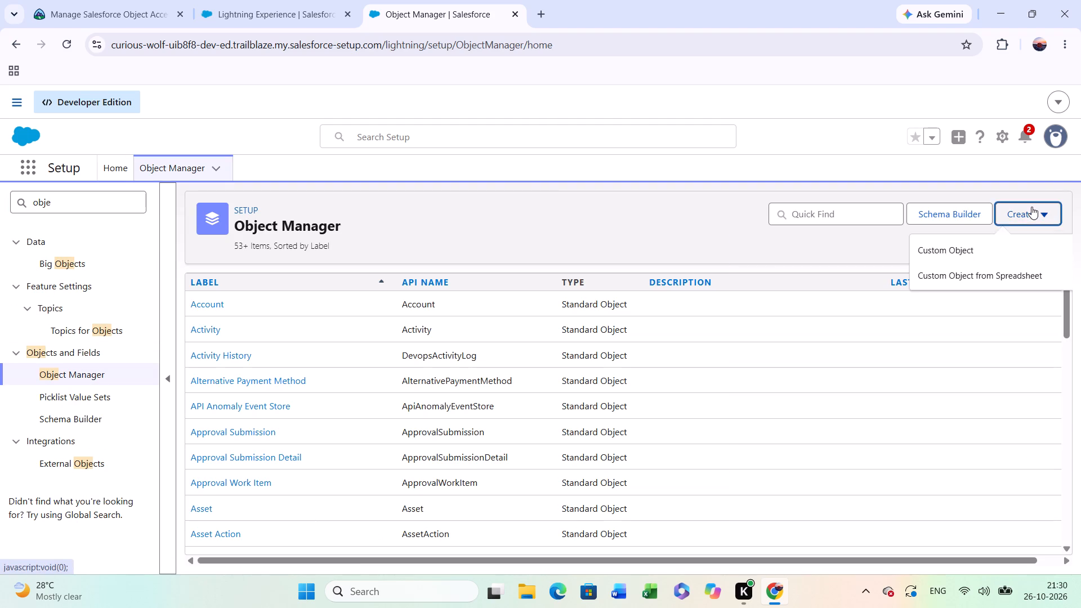
left_click(1026, 242)
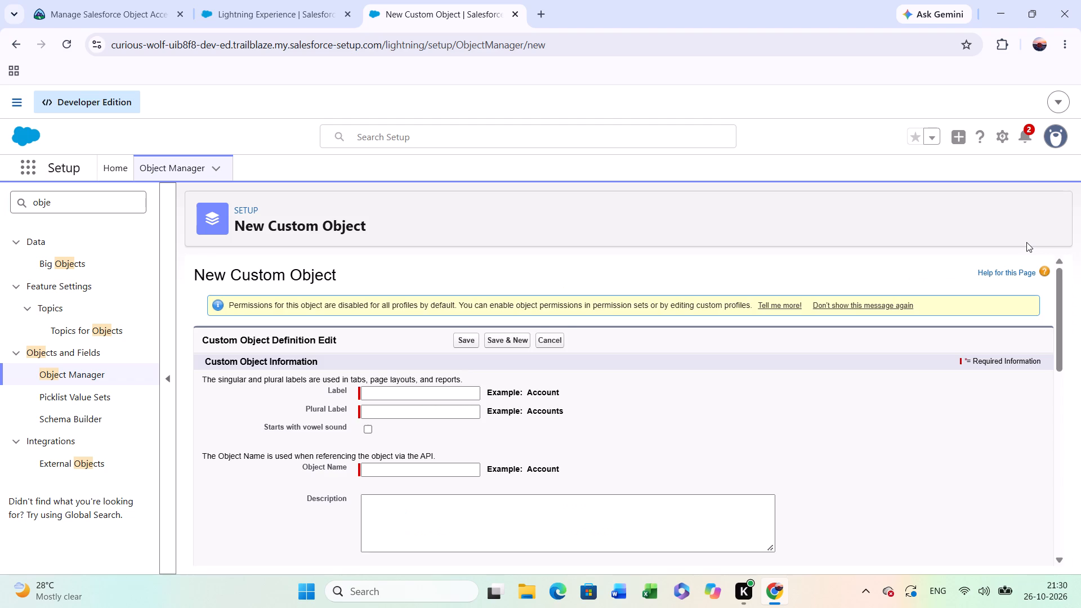
key("p")
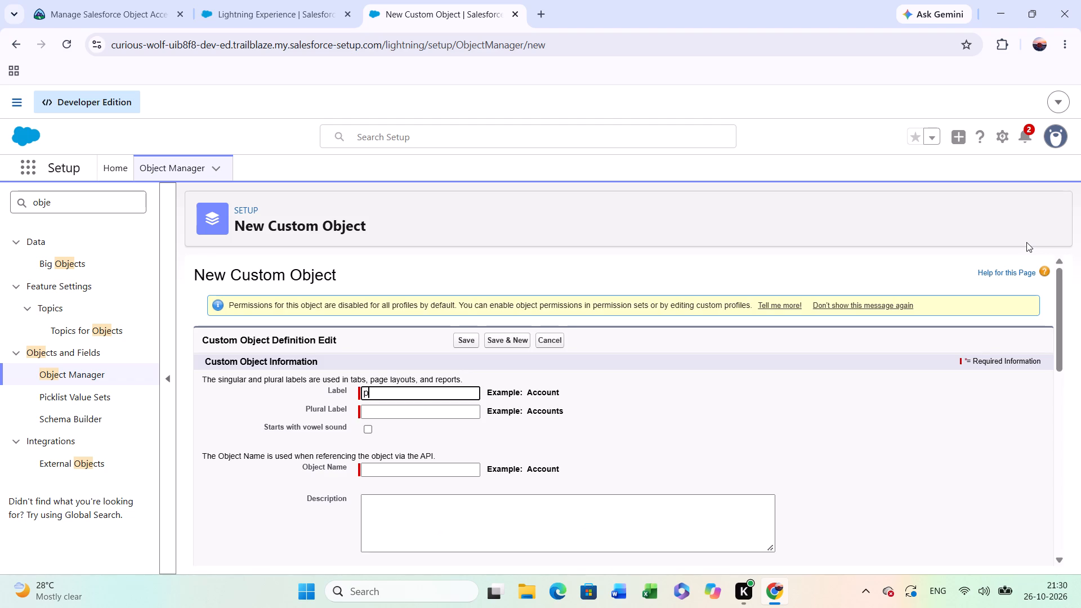
key("BackSpace")
type("PO")
key("BackSpace")
key("o")
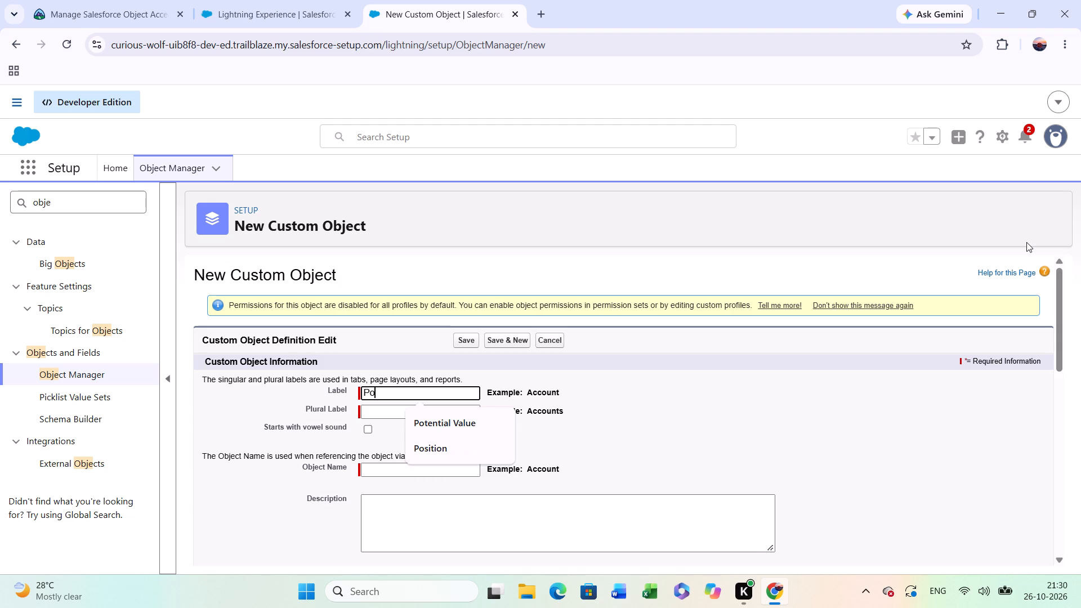
type("sit")
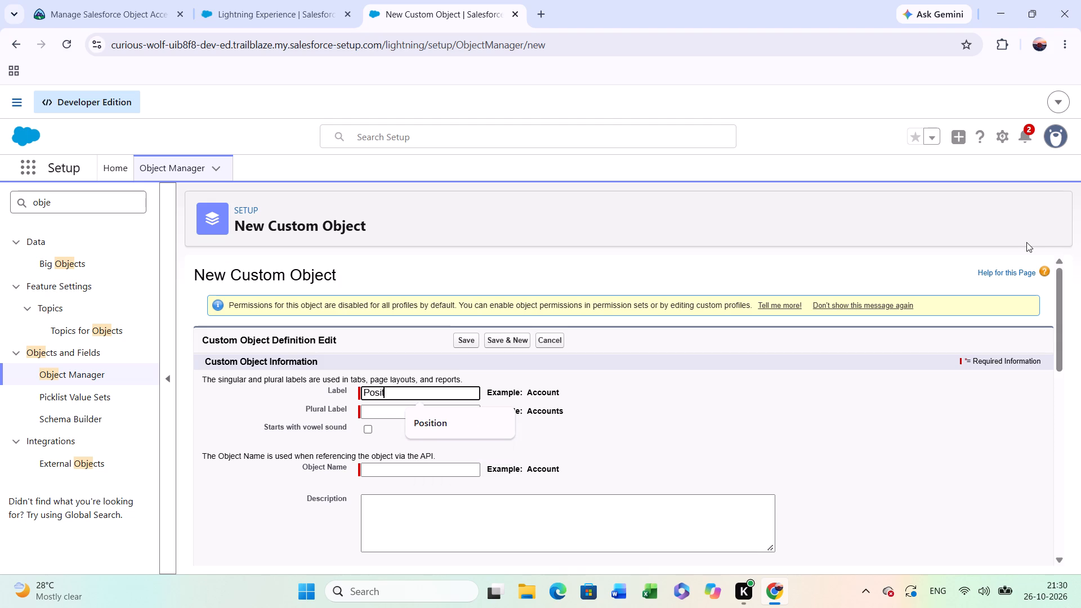
type("ion")
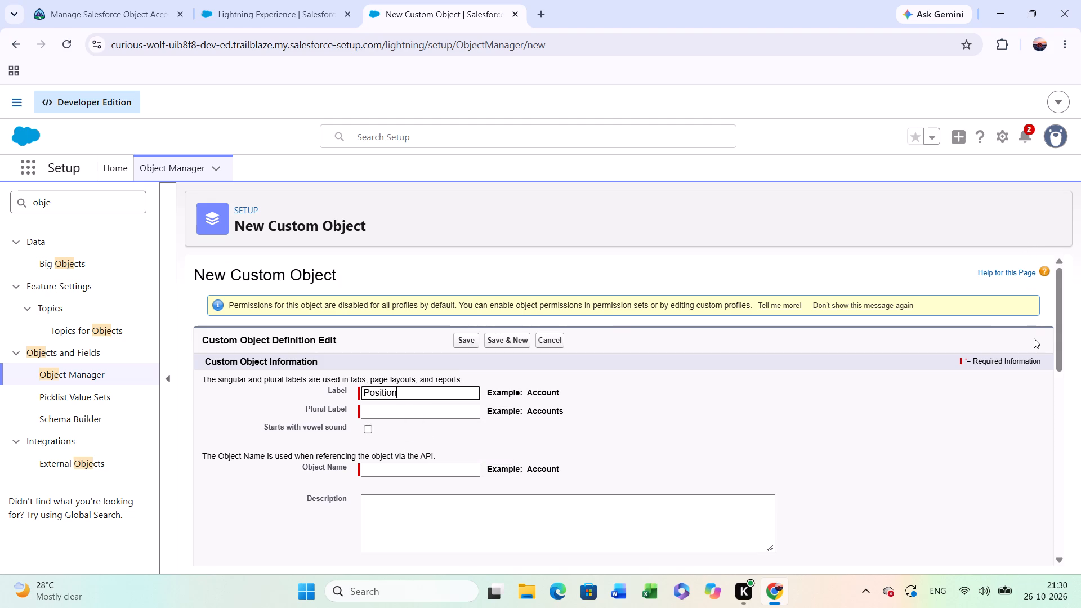
left_click_drag(396, 392, 358, 391)
left_click_drag(358, 391, 356, 391)
key("ctrl+c")
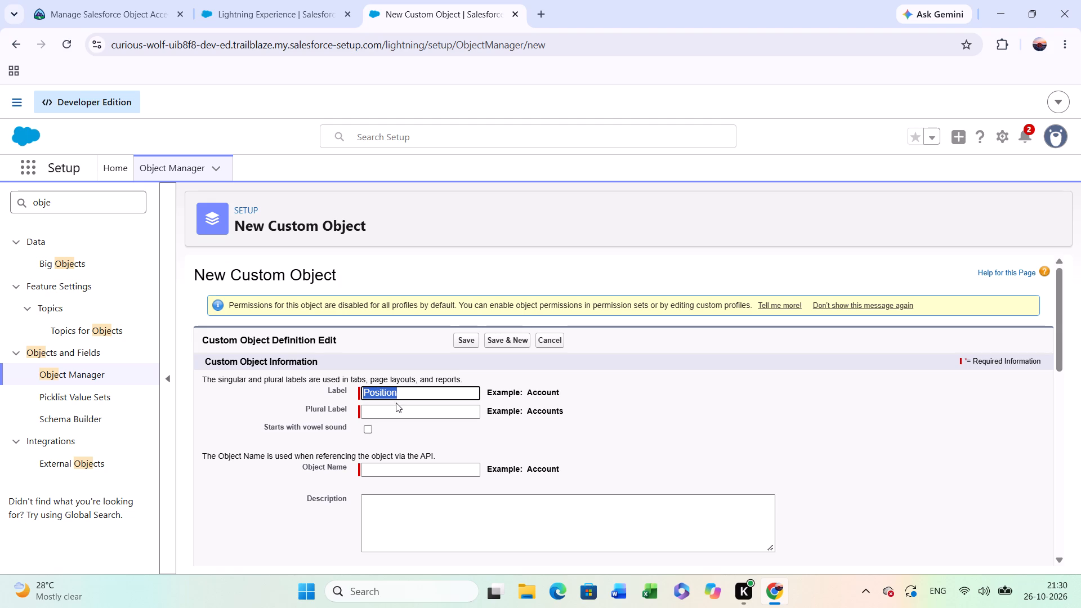
left_click(395, 407)
key("ctrl+v")
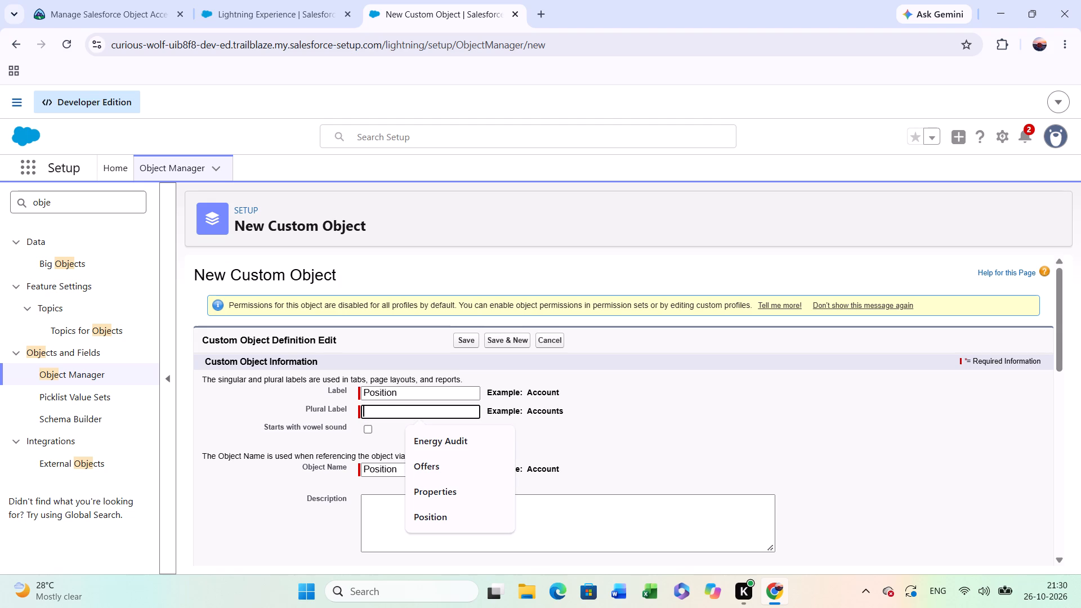
scroll(494, 462, "down", 5)
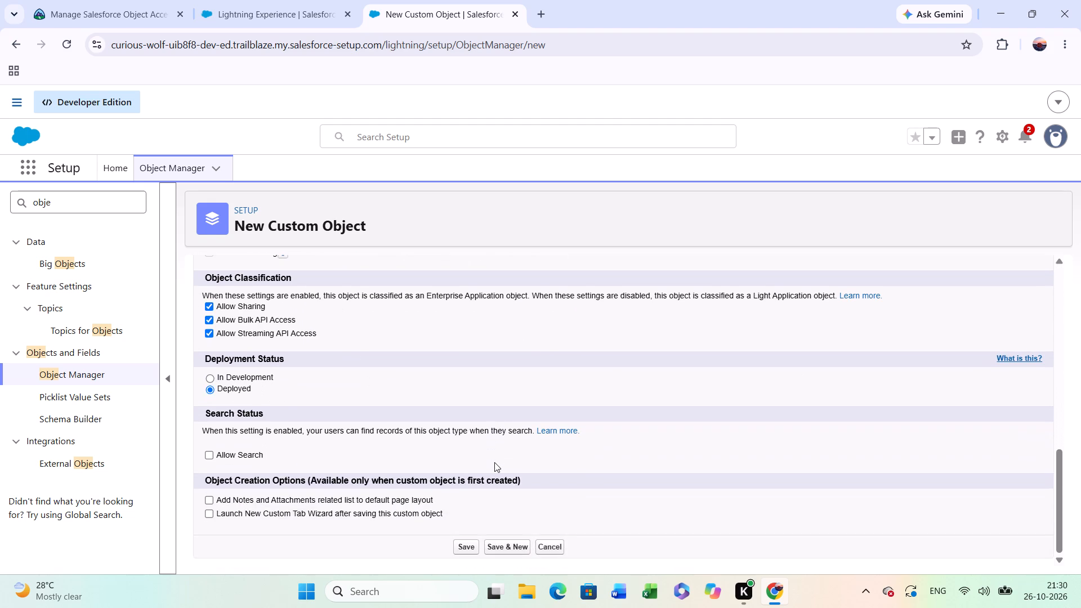
scroll(494, 462, "down", 1)
left_click(467, 551)
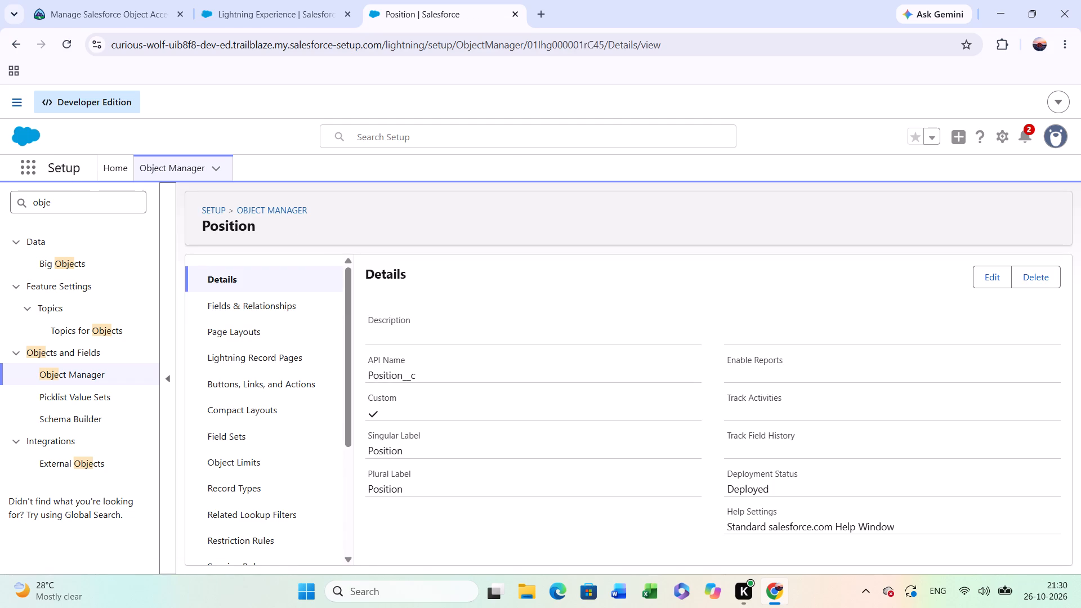
Search Setup for "per" in place of the object search and open the Permission Sets page.
left_click_drag(75, 196, 15, 196)
key("BackSpace")
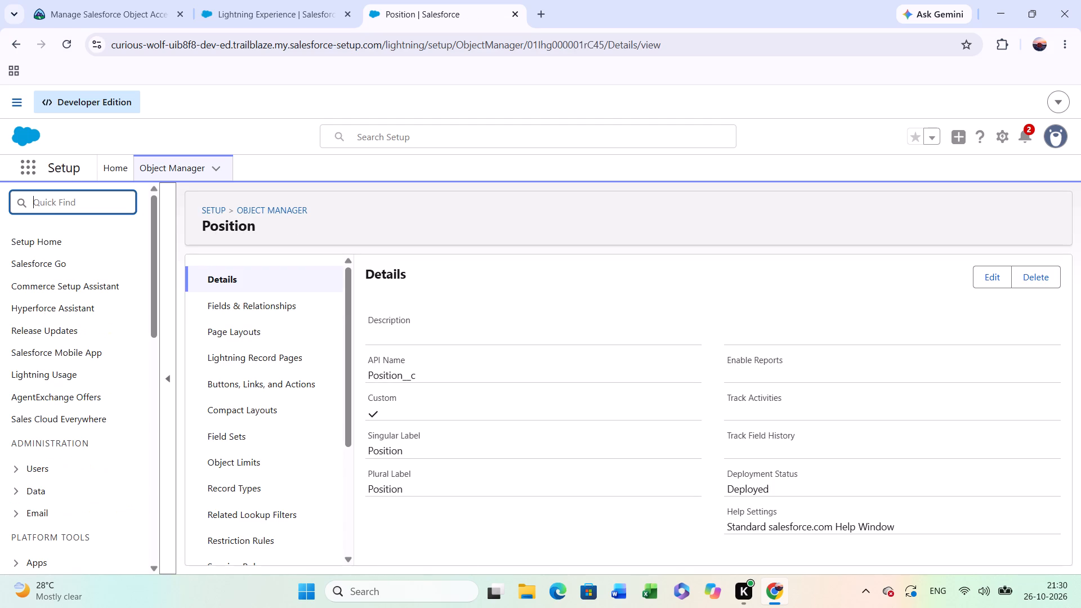
type("per")
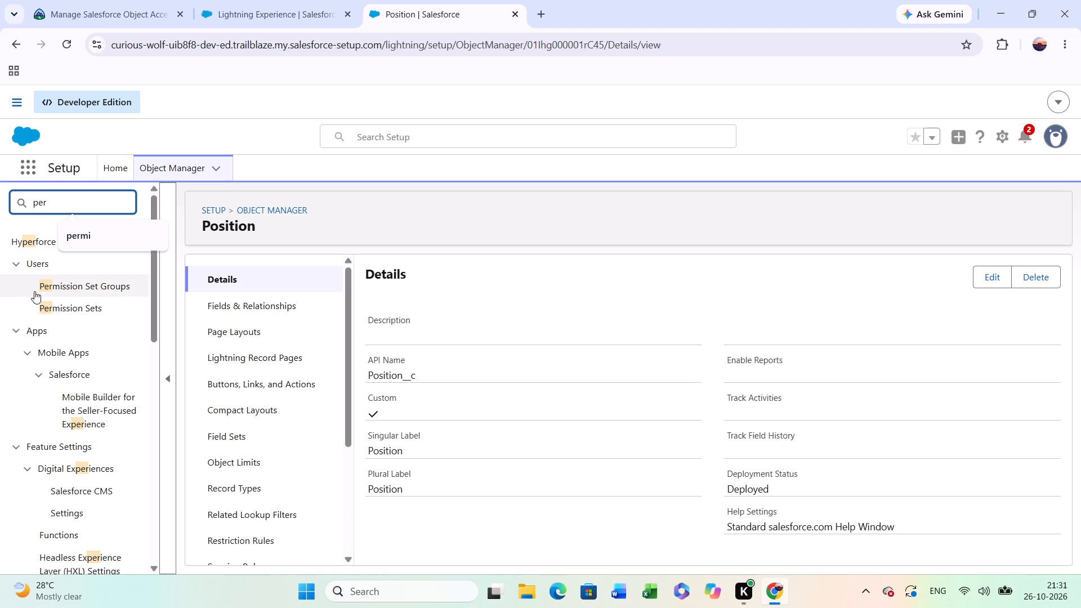
left_click(55, 309)
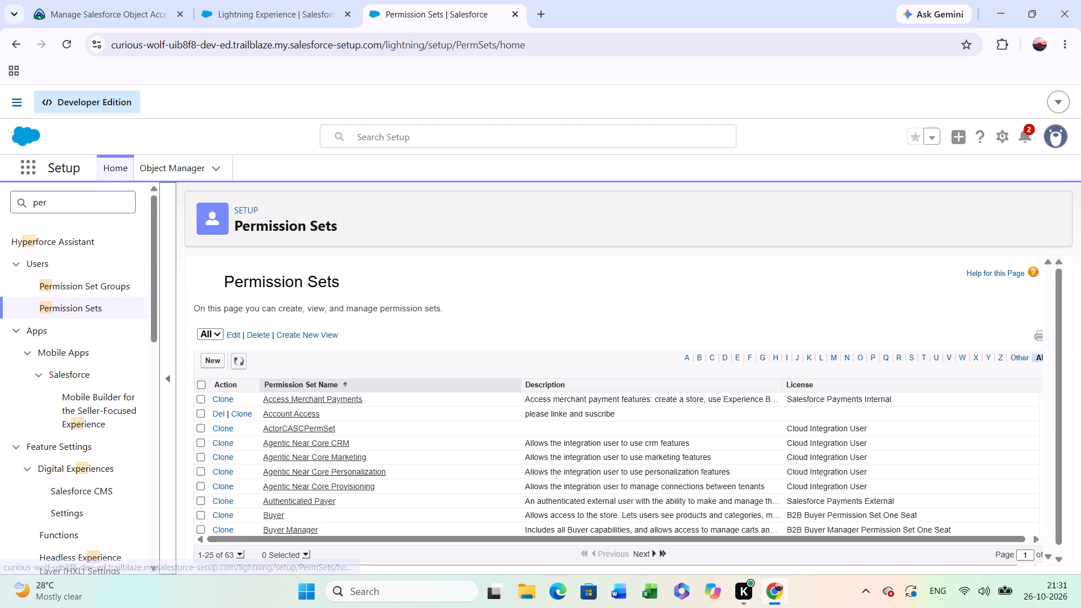
Create a permission set labelled Manage Positions, as named in the challenge, with API name Manage_Positions and license --None--, and save it.
left_click(210, 360)
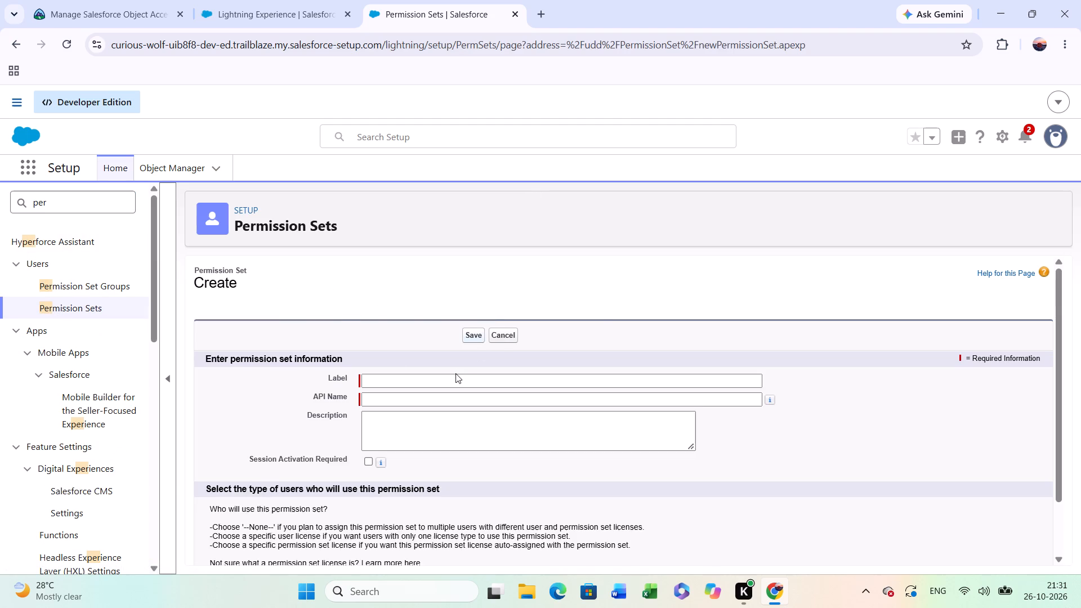
left_click(133, 0)
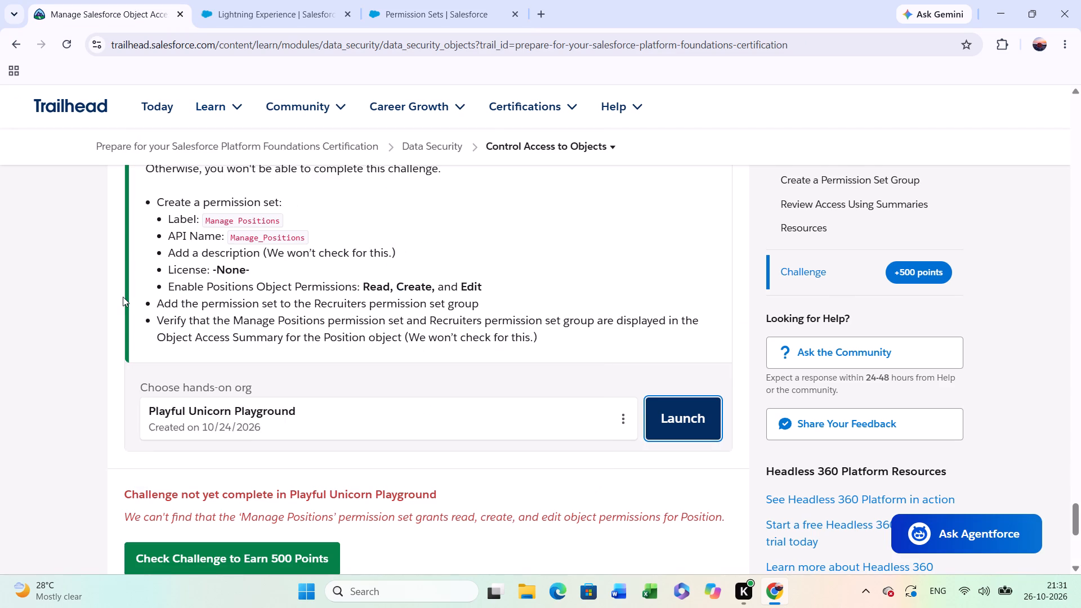
scroll(123, 297, "up", 1)
left_click_drag(207, 292, 263, 284)
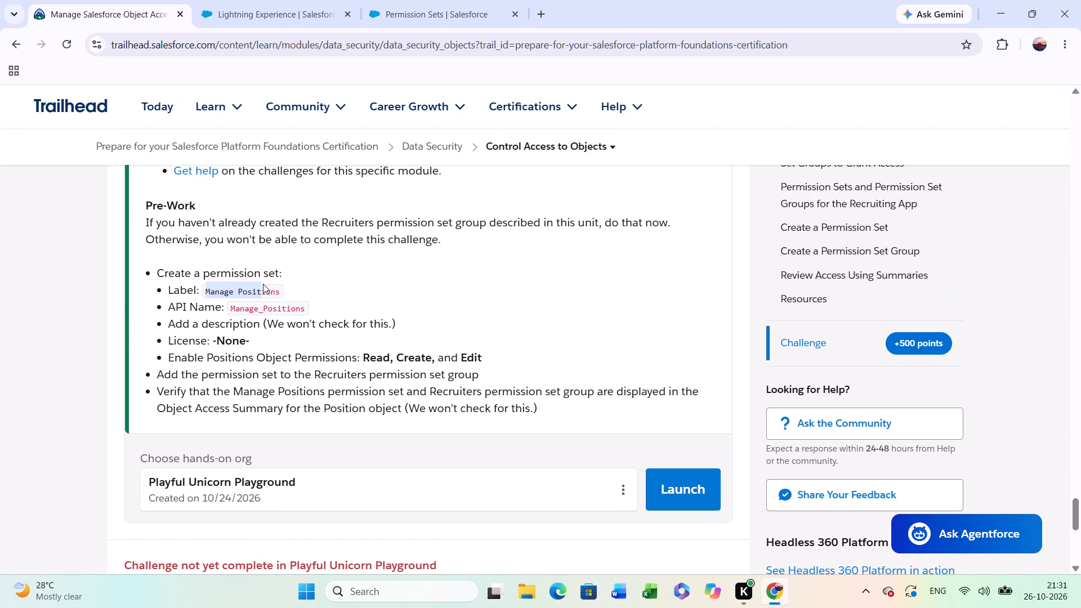
left_click_drag(263, 284, 282, 284)
key("ctrl+c")
left_click(221, 0)
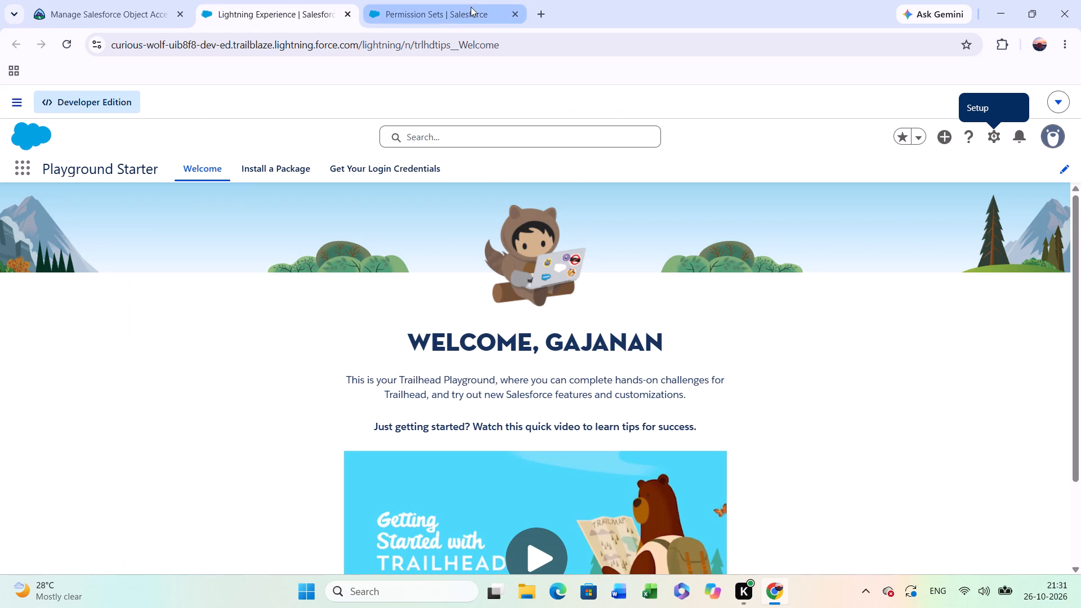
left_click(471, 7)
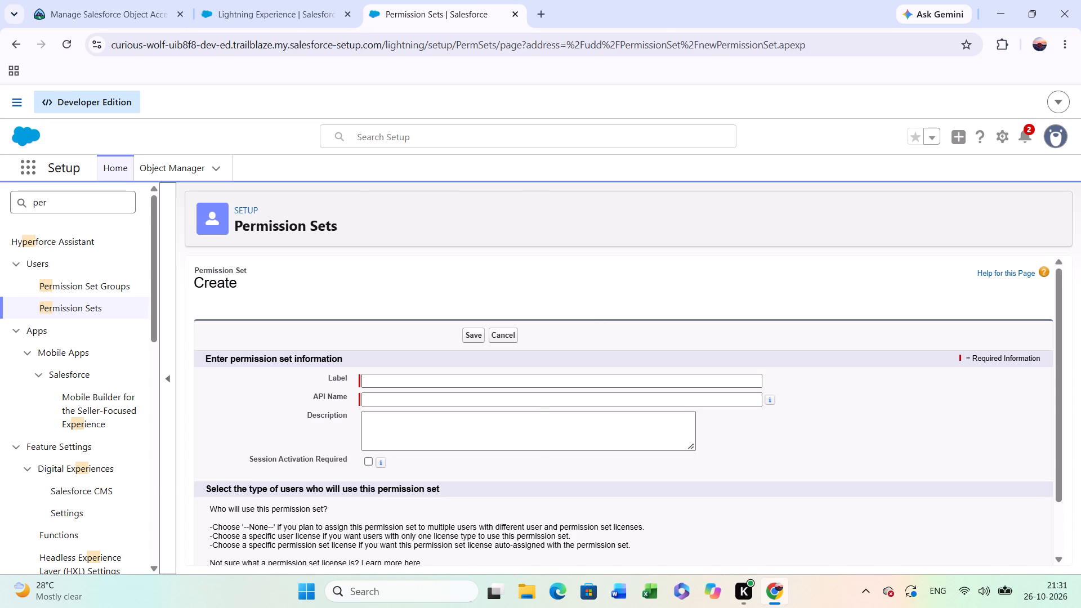
left_click(528, 382)
key("ctrl+v")
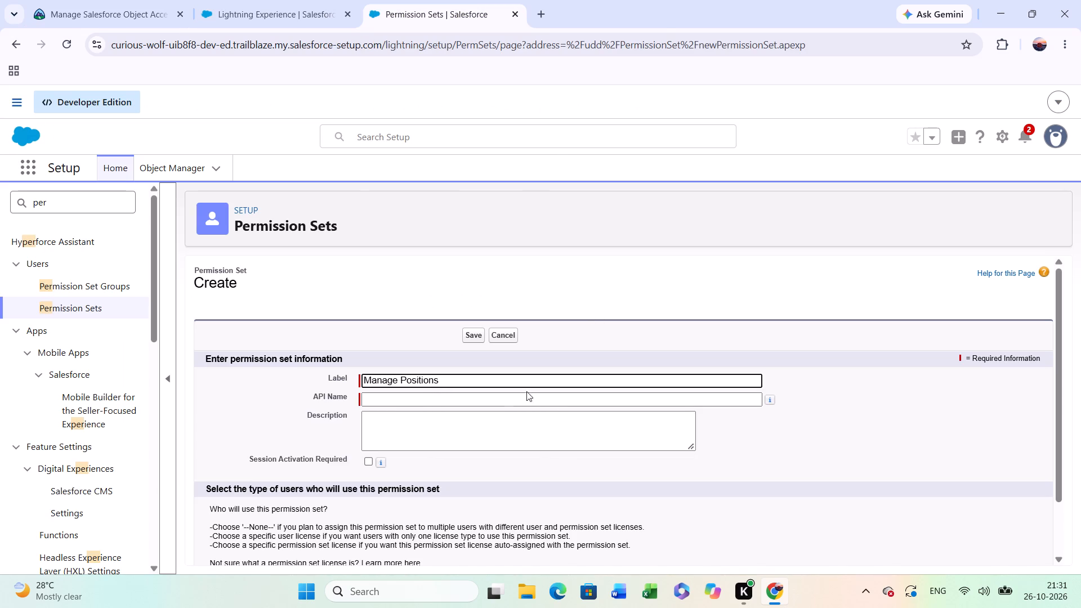
left_click(525, 400)
scroll(525, 400, "down", 1)
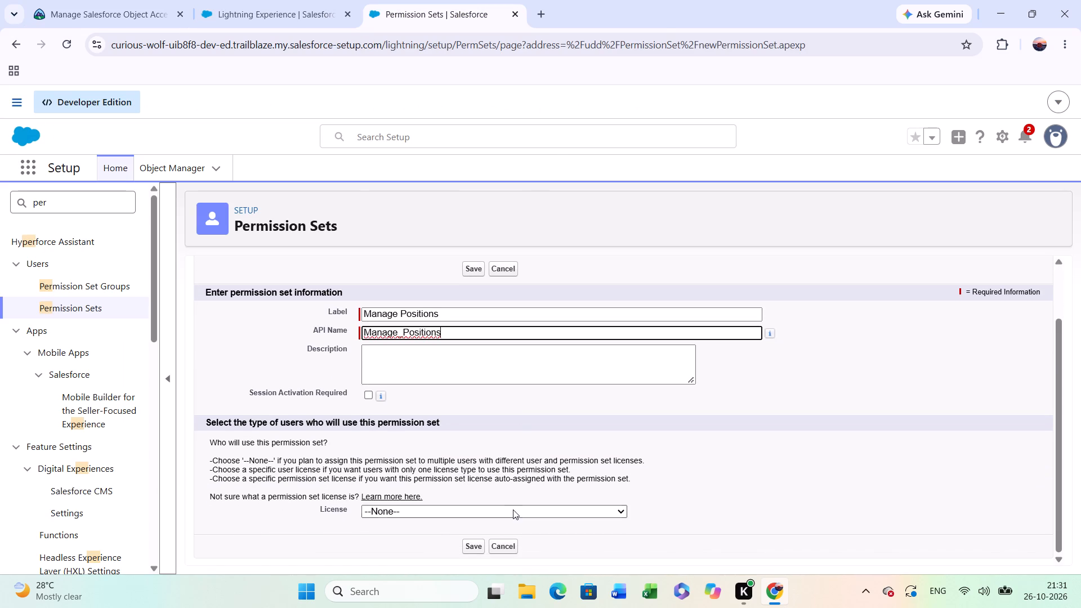
left_click(466, 547)
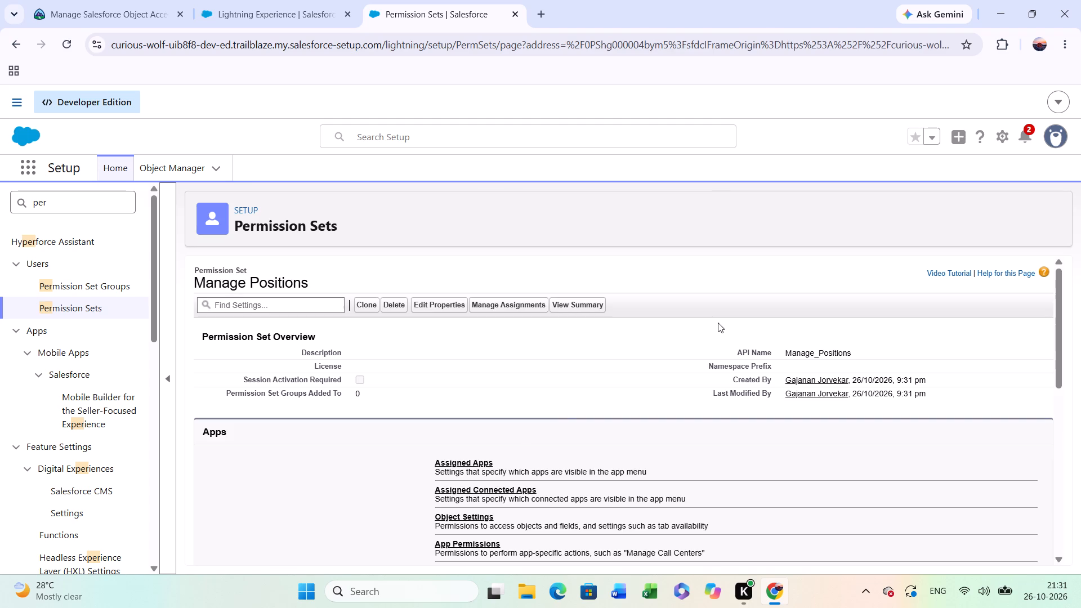
Go to the Object Settings of Manage Positions and open the Position object by searching the settings for "position".
scroll(530, 445, "down", 1)
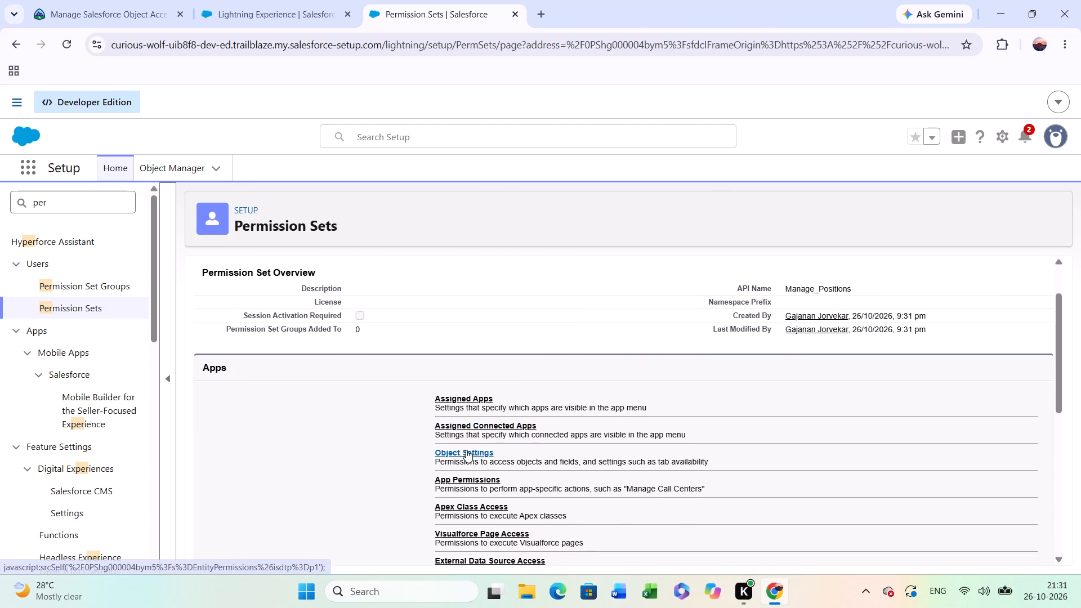
left_click(466, 450)
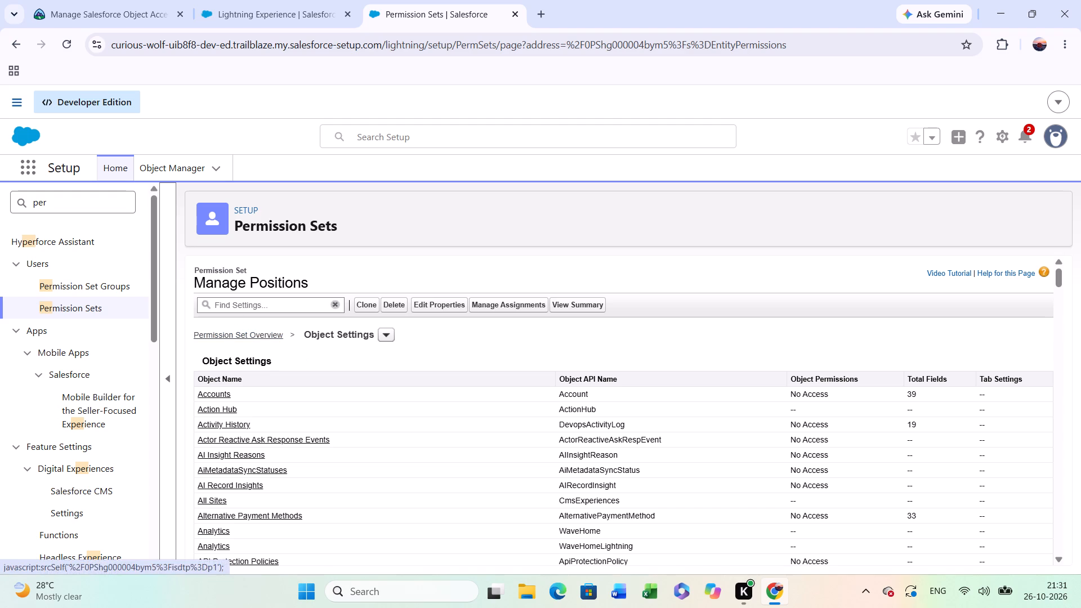
left_click(230, 297)
type("po")
type("siti")
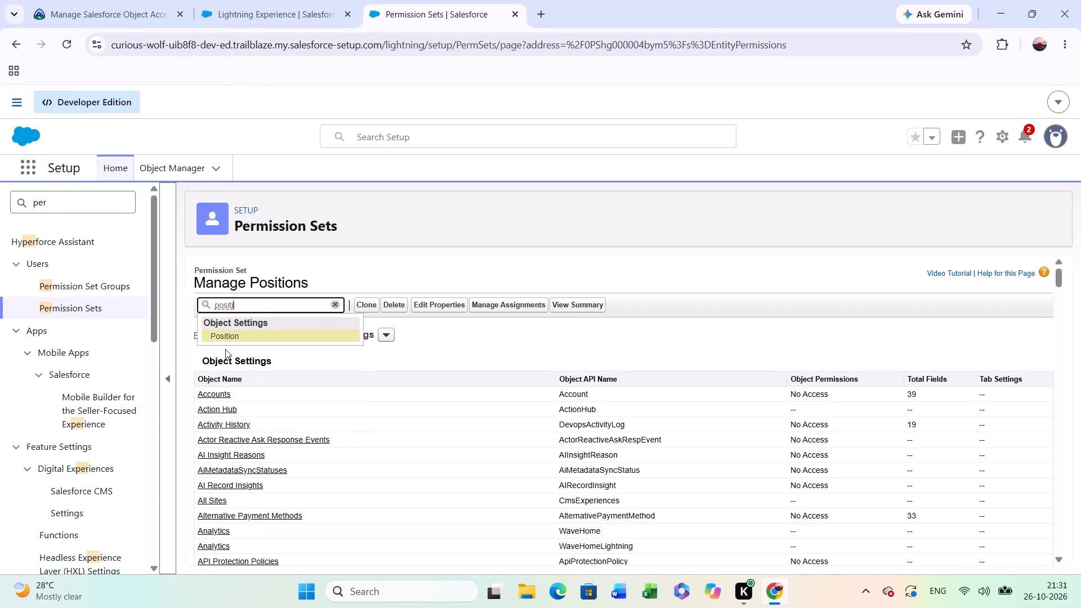
left_click(226, 345)
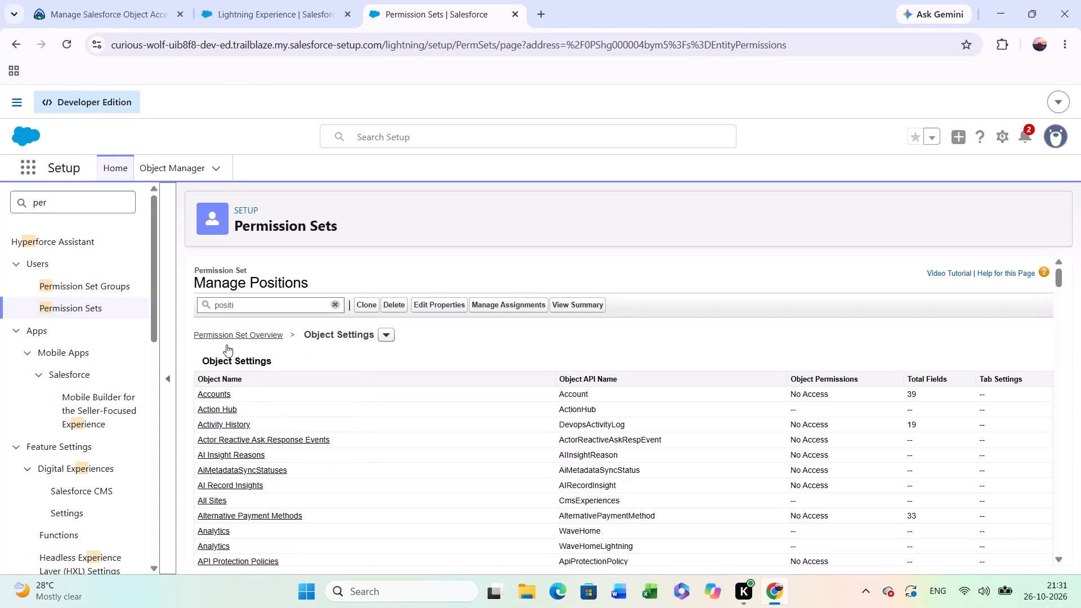
left_click(247, 308)
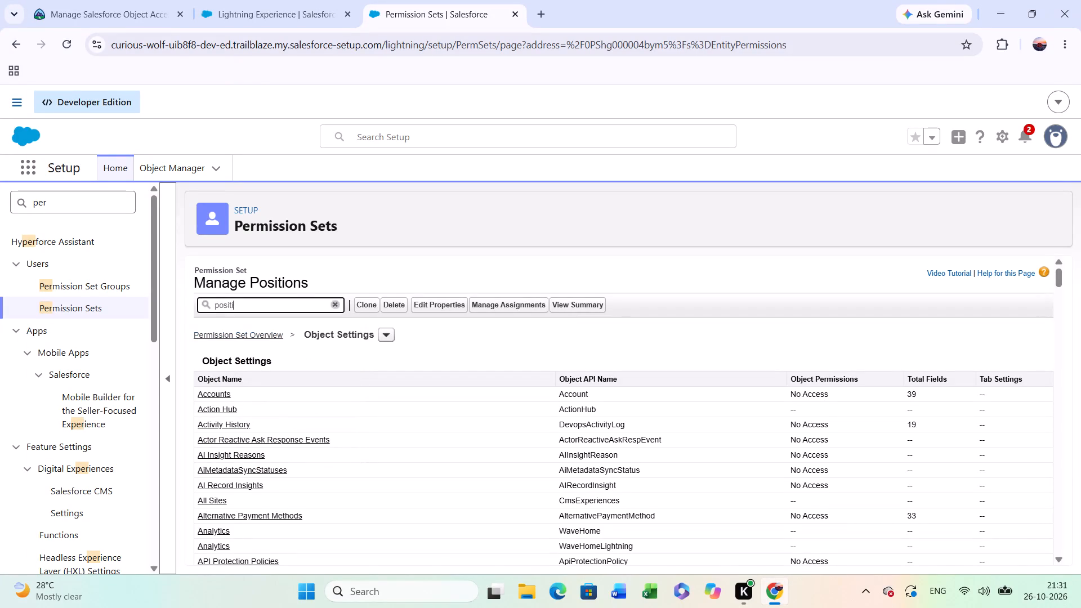
type("on")
left_click(241, 332)
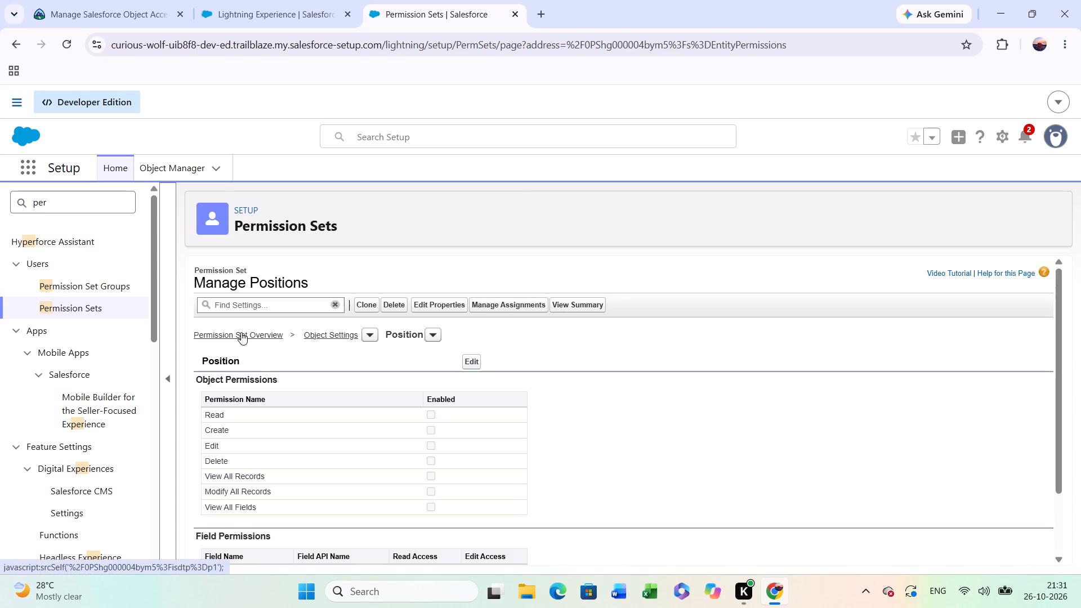
Enable the Read, Create and Edit object permissions for Position, save them, and review the resulting object and field permissions.
left_click(465, 356)
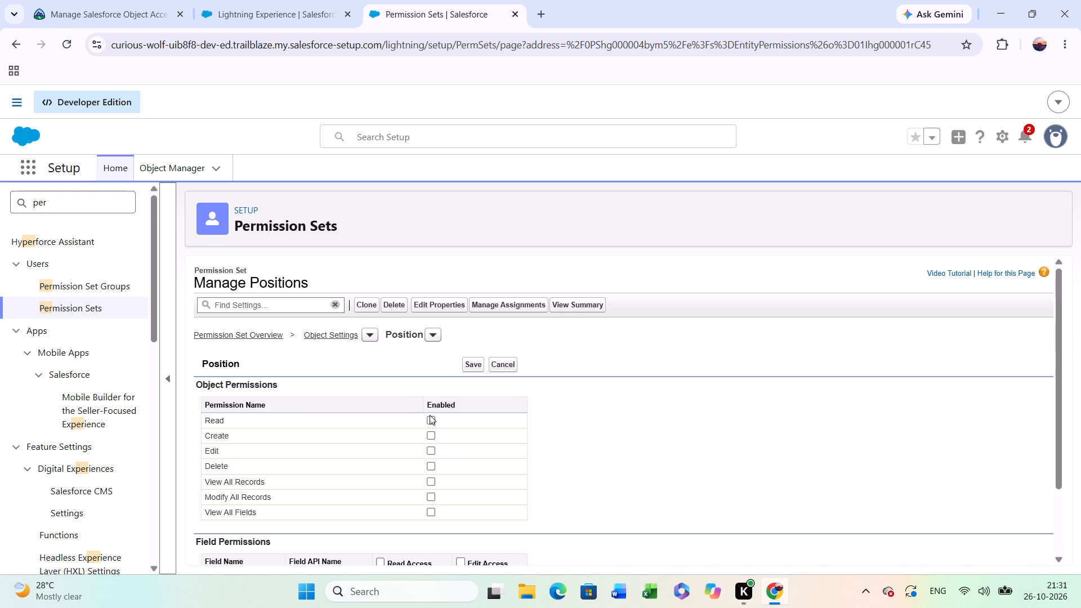
left_click(430, 415)
left_click(430, 415)
left_click(430, 420)
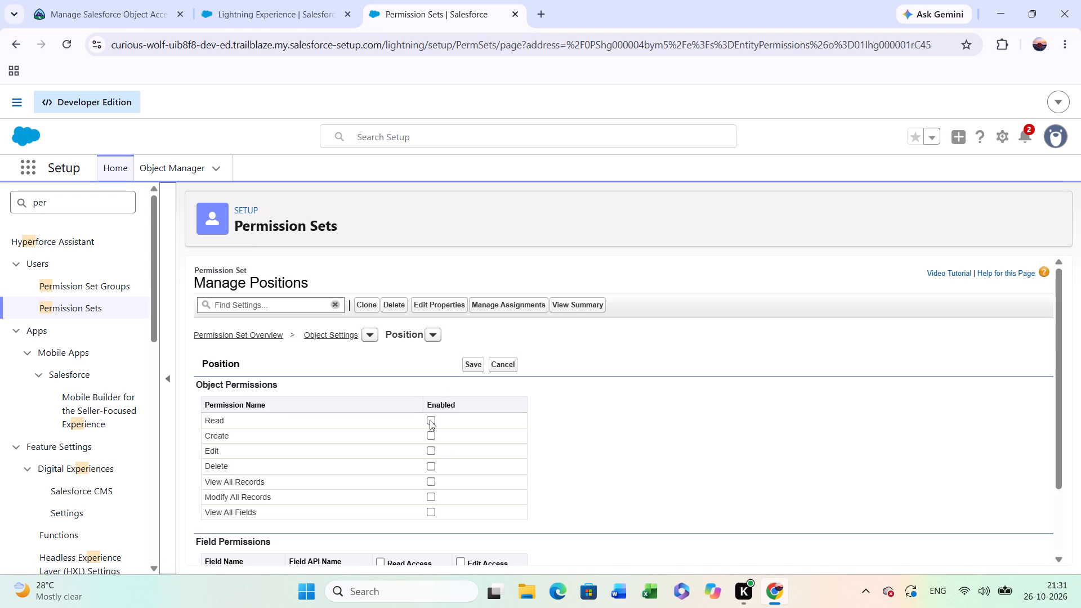
left_click_drag(430, 442, 430, 433)
left_click(430, 433)
left_click(434, 452)
left_click(471, 364)
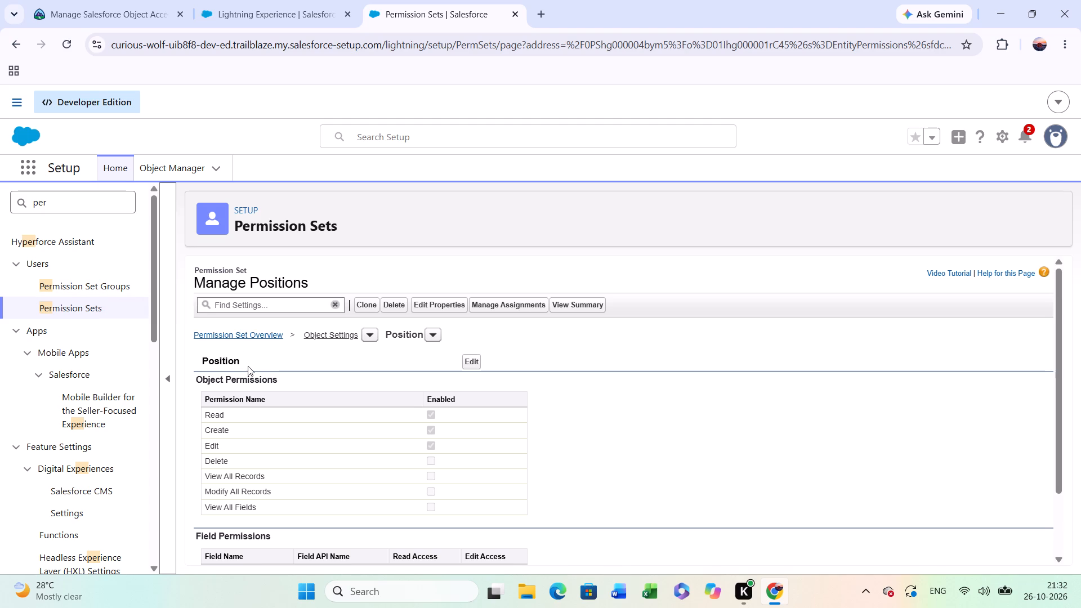
scroll(248, 366, "down", 3)
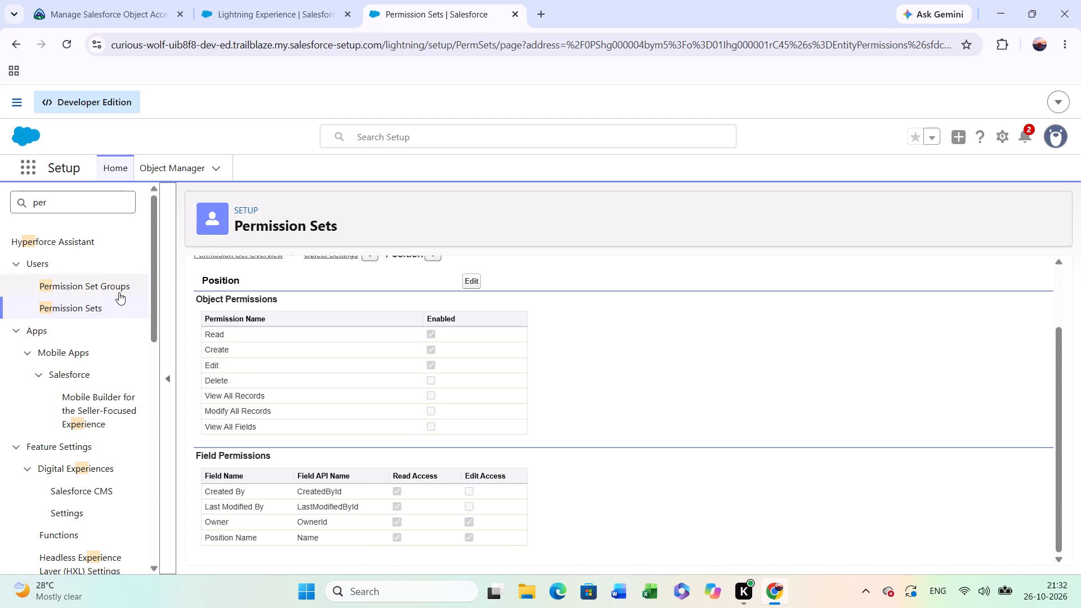
scroll(402, 385, "up", 3)
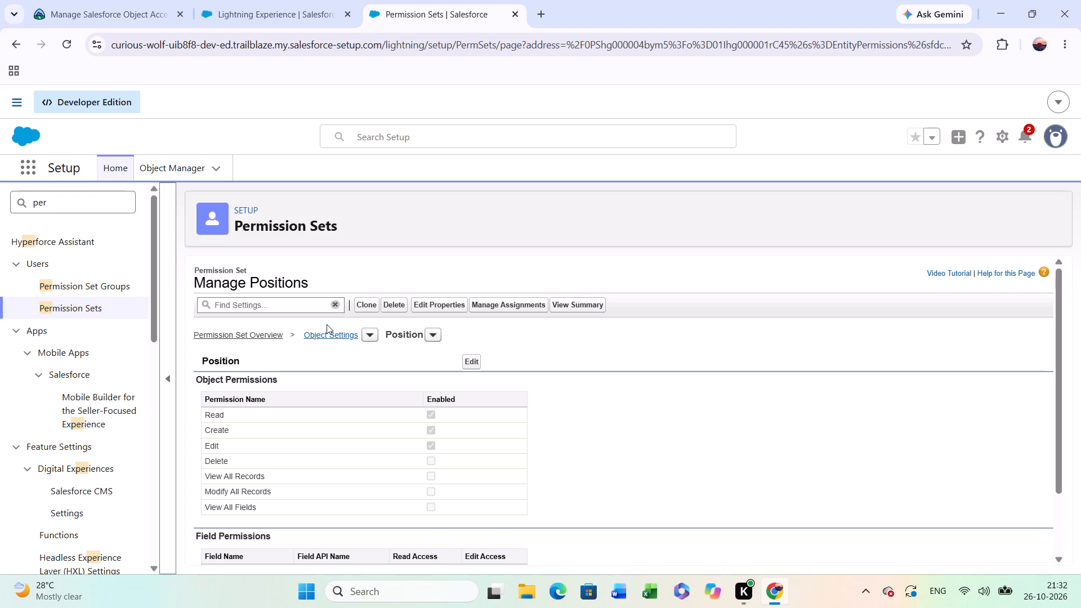
Create a new permission set group labelled Recruiters, copying the name from the challenge instructions, with API name Recruiters, and save it.
left_click(100, 292)
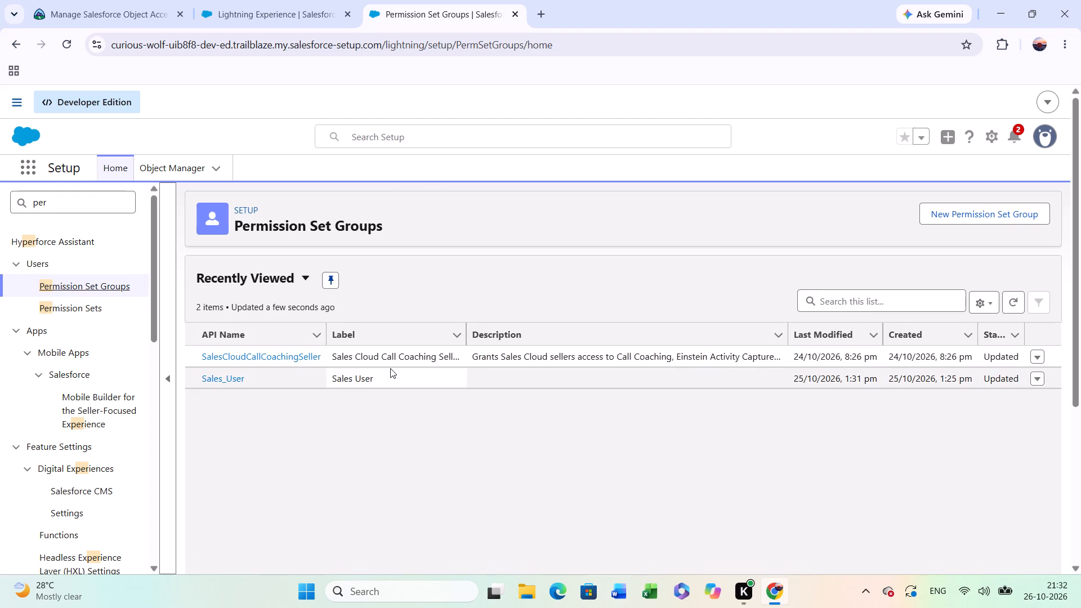
left_click(1021, 219)
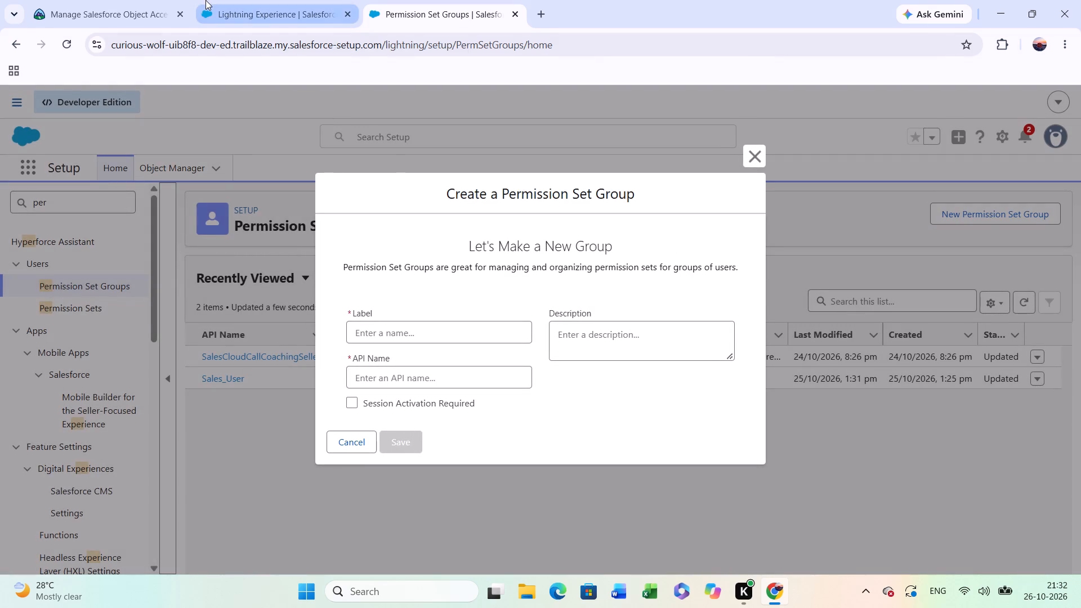
left_click(48, 0)
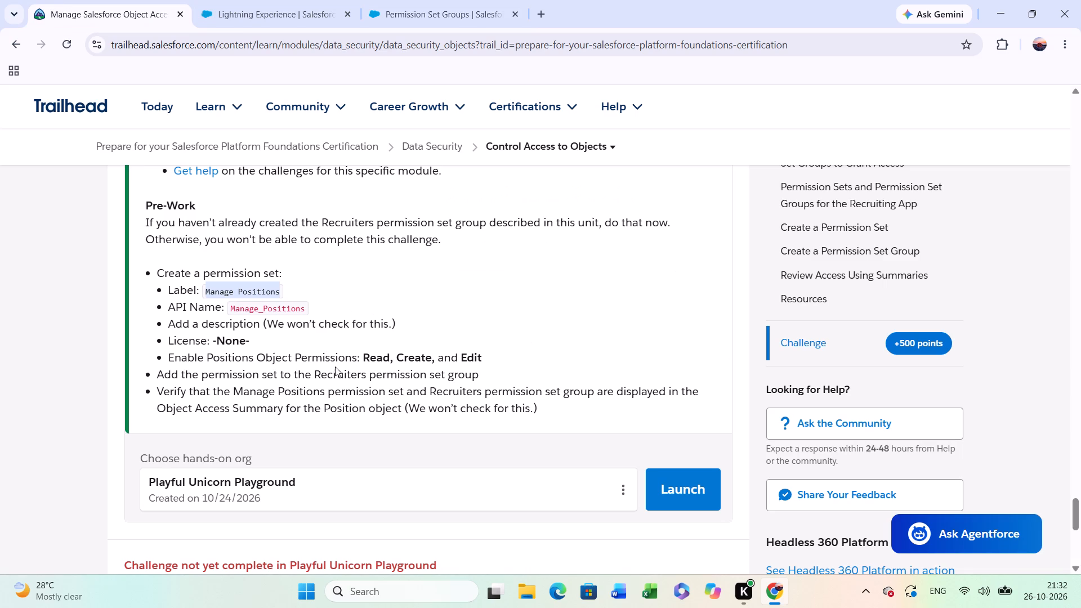
double_click(338, 376)
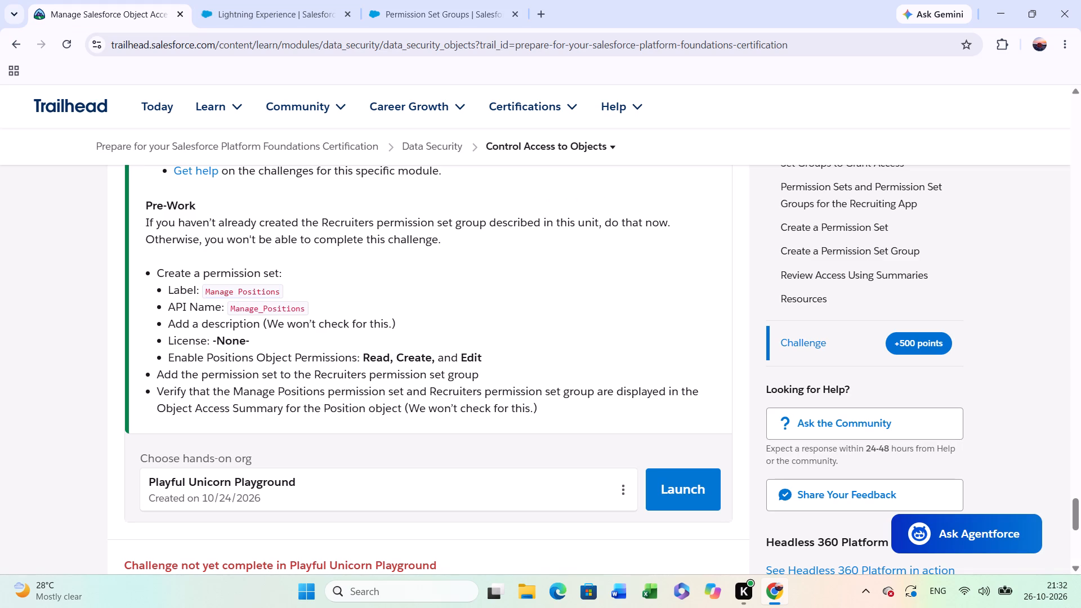
key("ctrl+c")
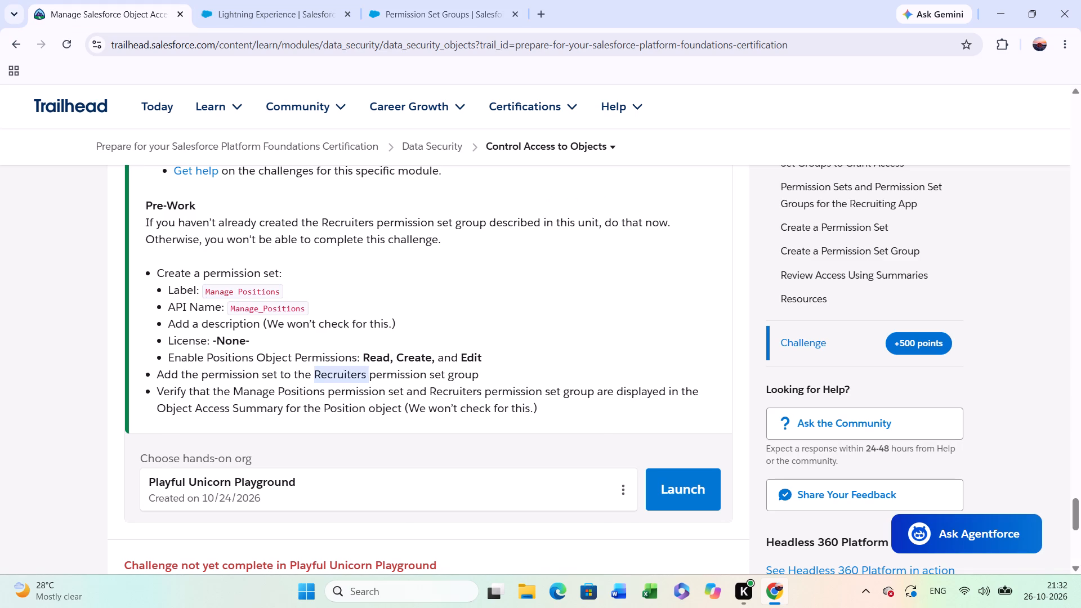
left_click(264, 0)
left_click(449, 1)
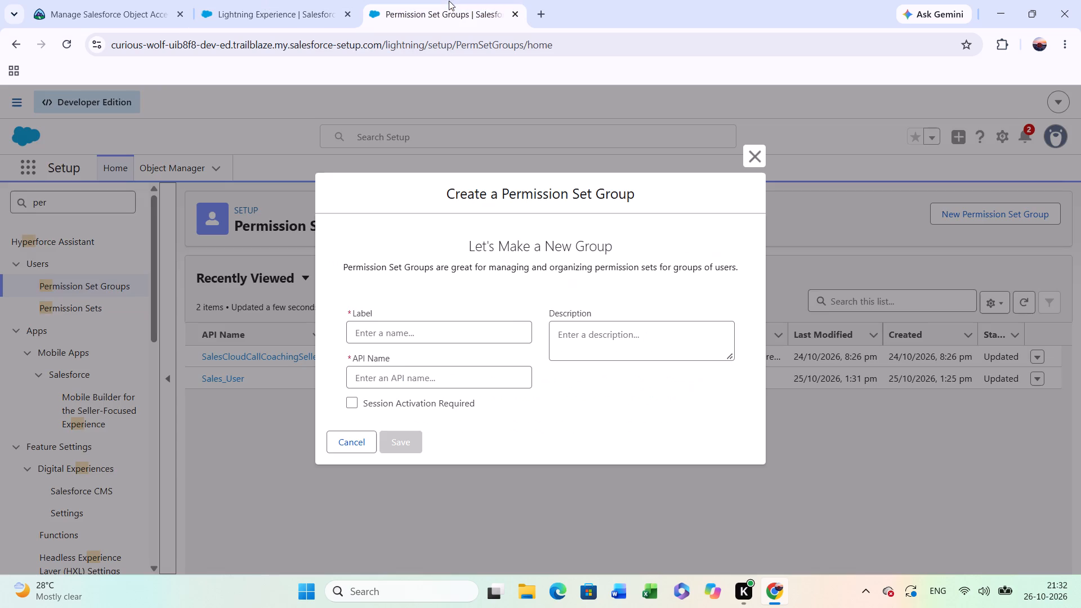
left_click(479, 327)
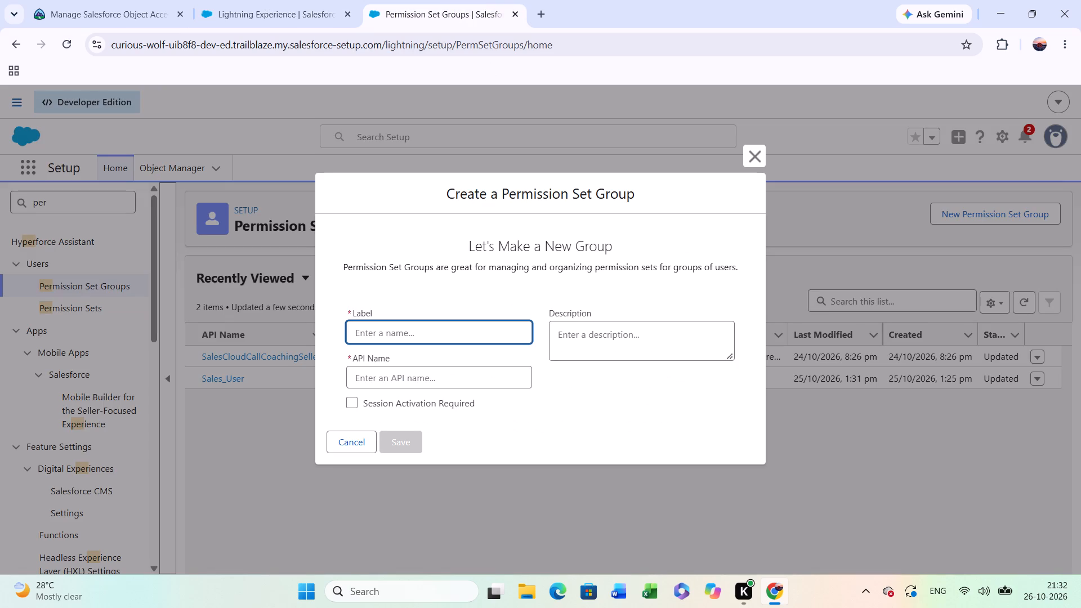
key("ctrl+v")
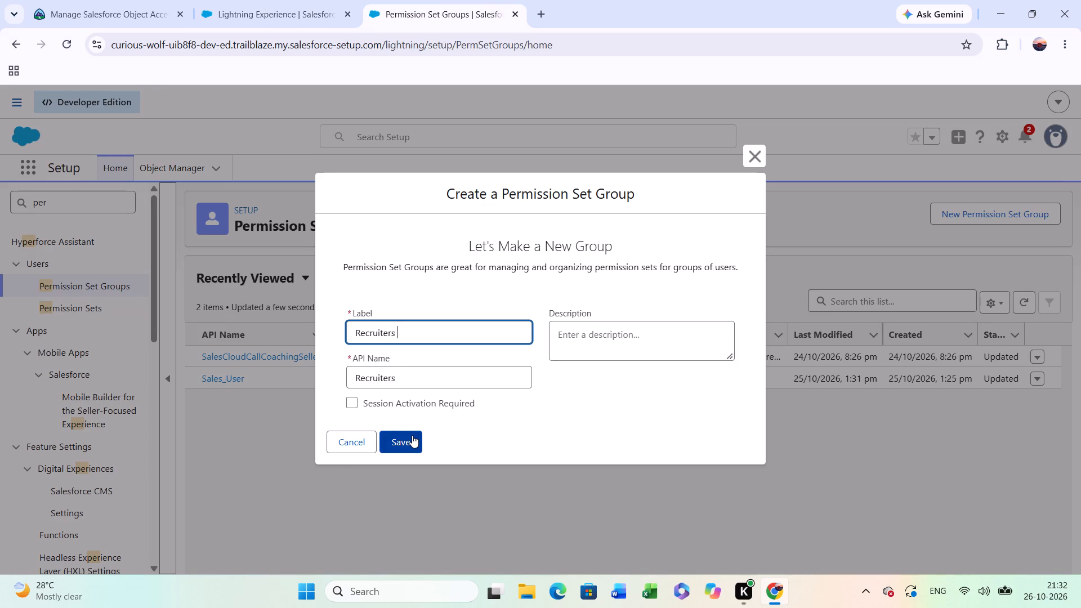
left_click(412, 435)
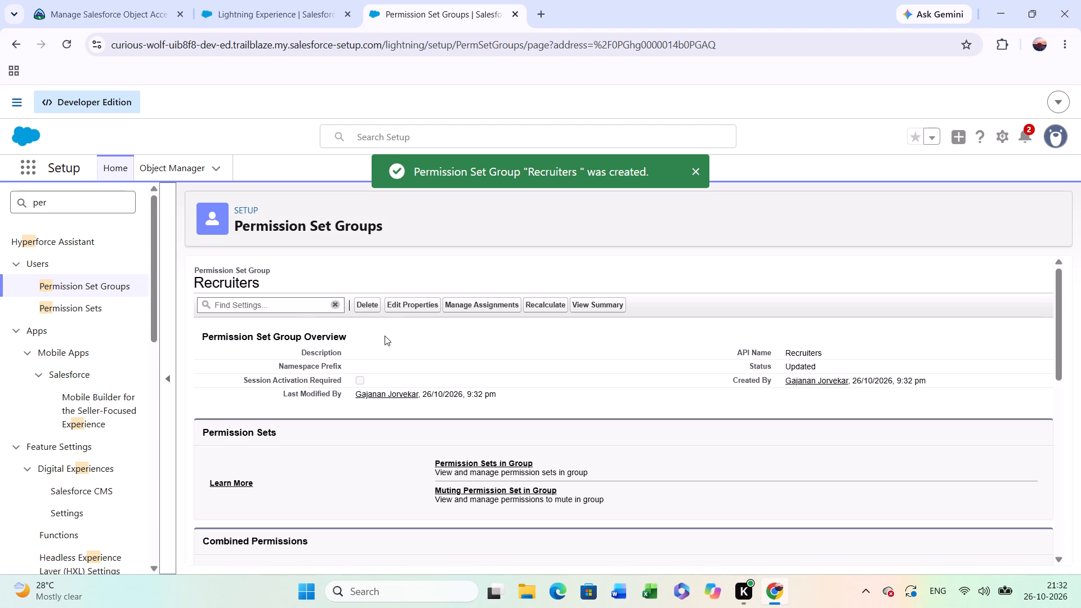
scroll(377, 400, "down", 1)
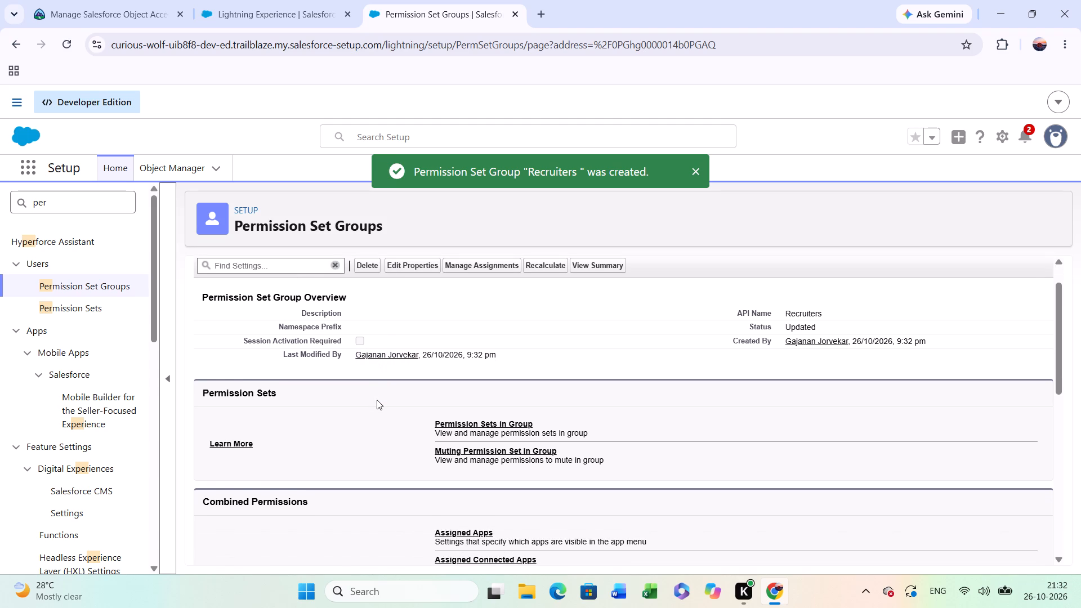
Add the Manage Positions permission set to the Recruiters permission set group, filtering the available sets by the letter M.
scroll(377, 400, "down", 2)
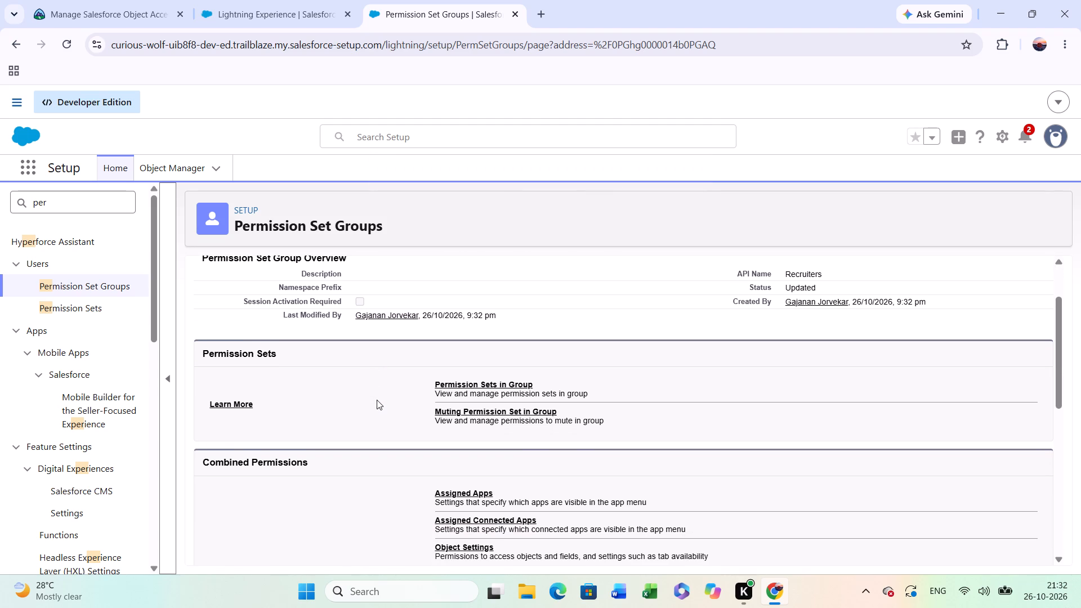
left_click(502, 384)
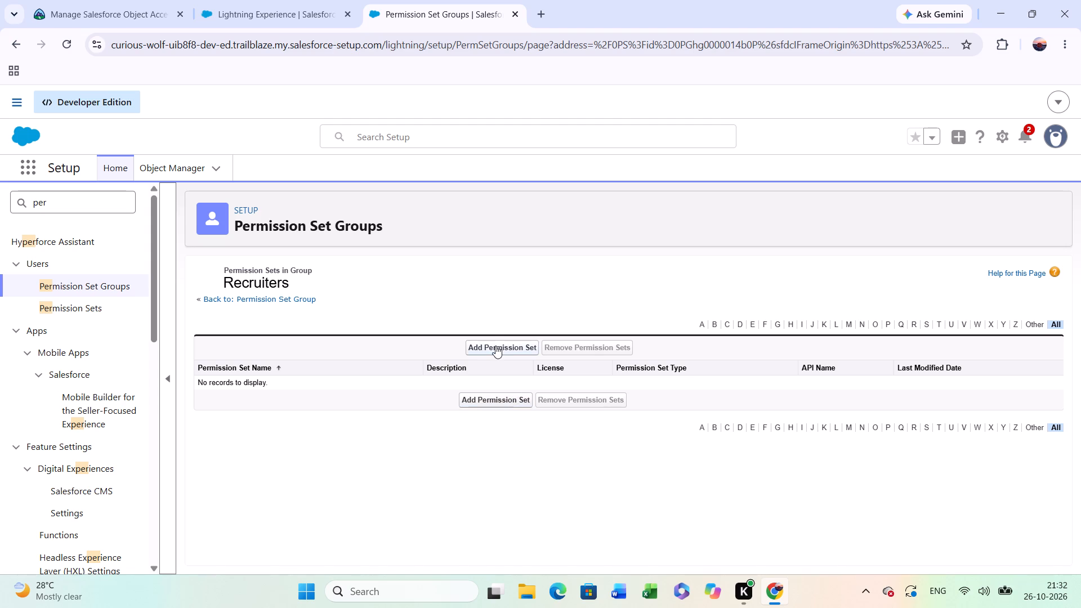
left_click(495, 346)
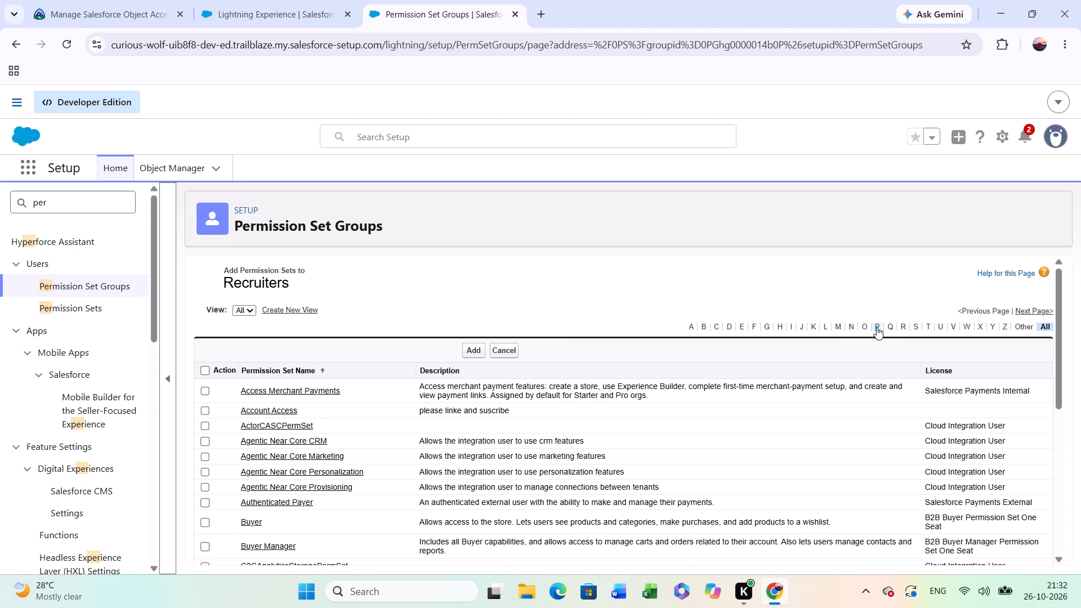
left_click(839, 327)
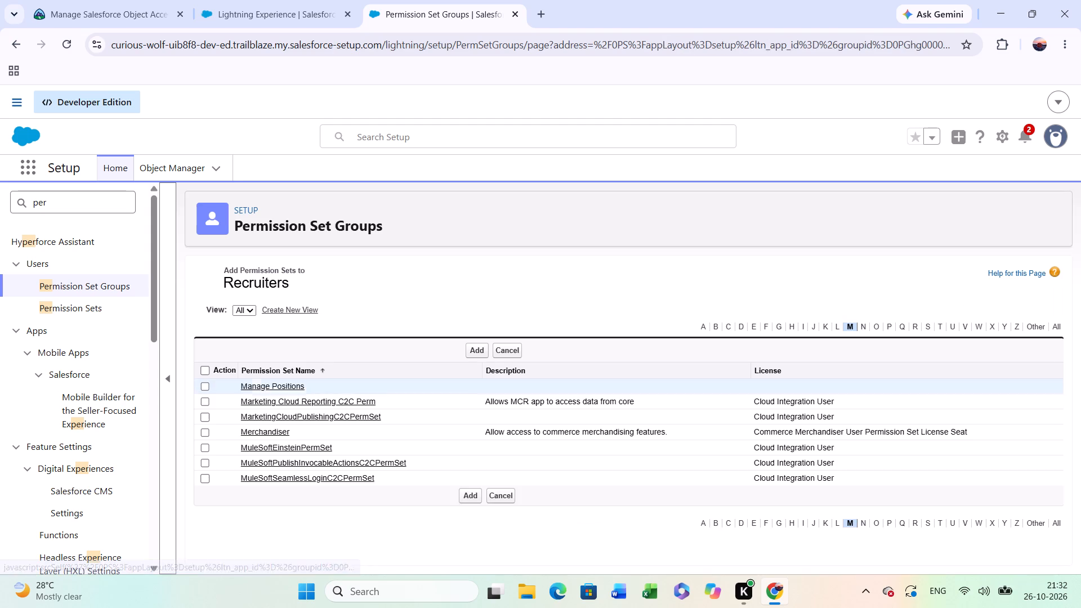
left_click(202, 386)
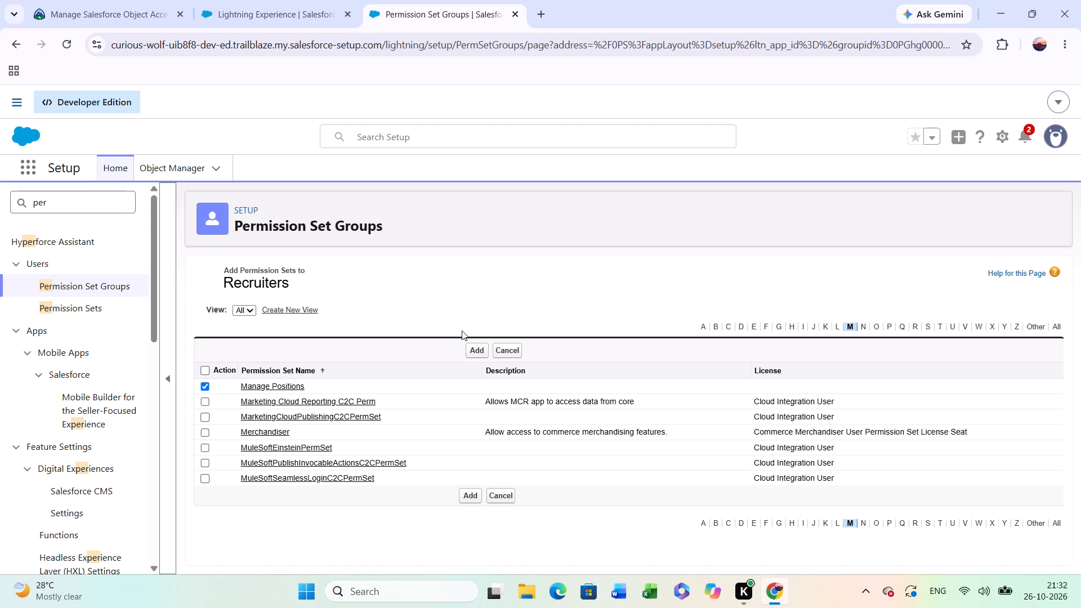
left_click(476, 351)
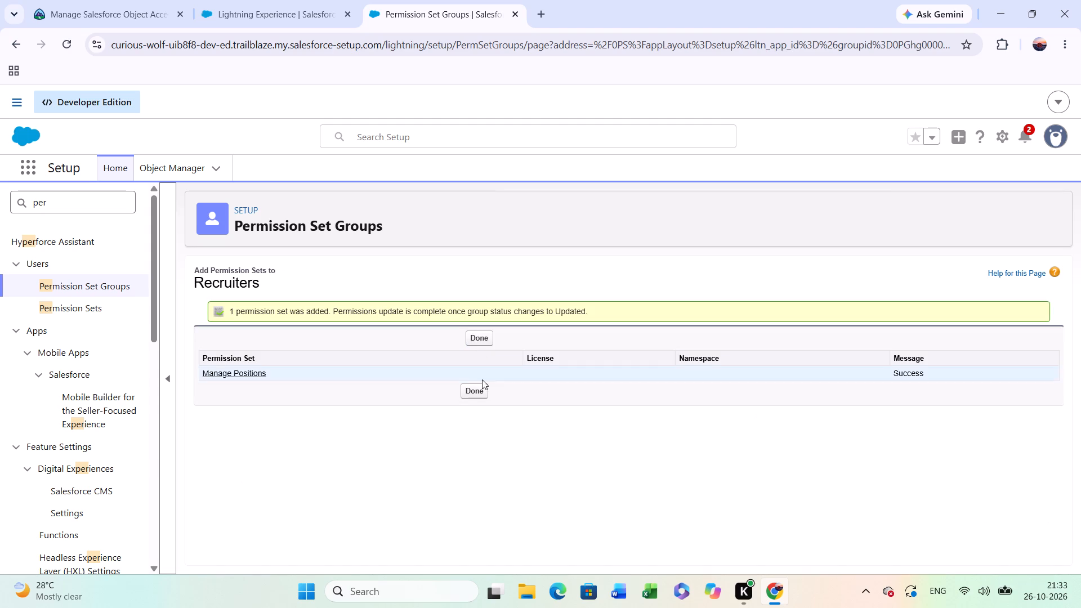
left_click(480, 337)
Check the Control Access to Objects challenge on Trailhead and continue to the next unit, Control Access to Fields.
left_click(59, 0)
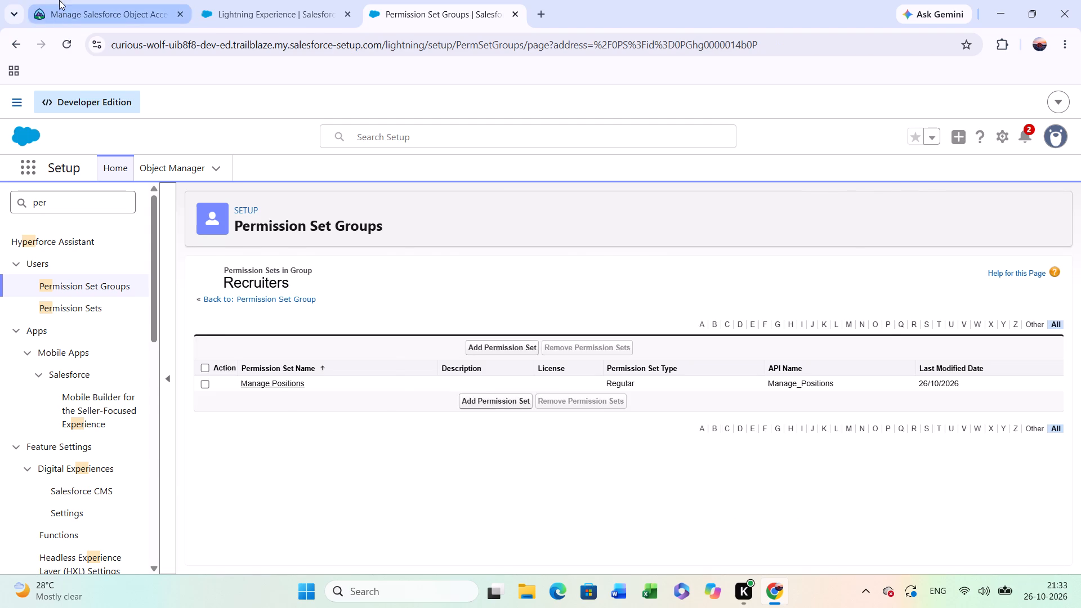
scroll(238, 551, "down", 1)
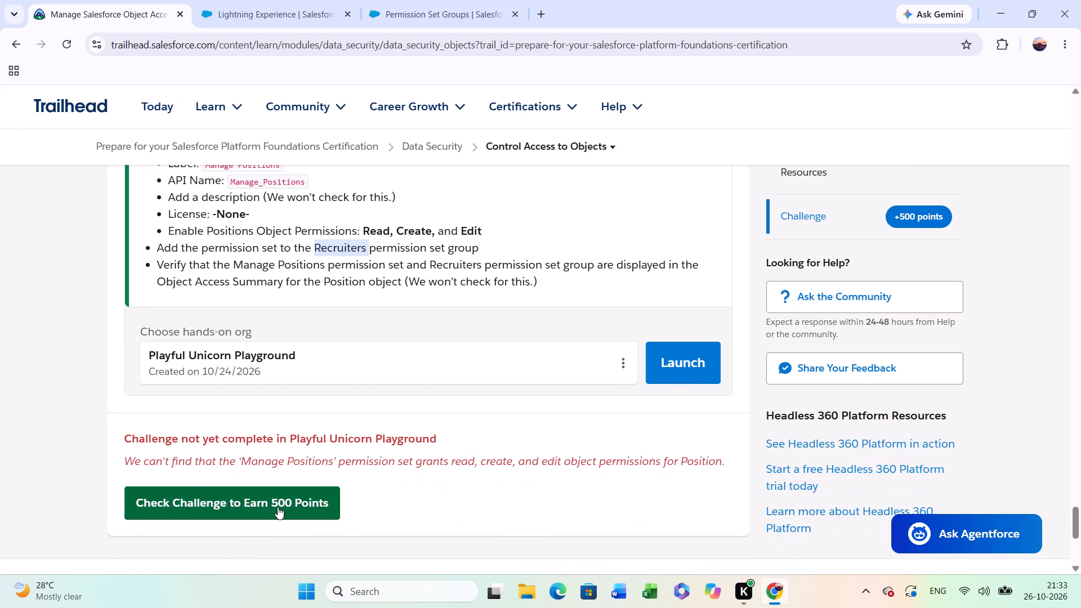
left_click(278, 507)
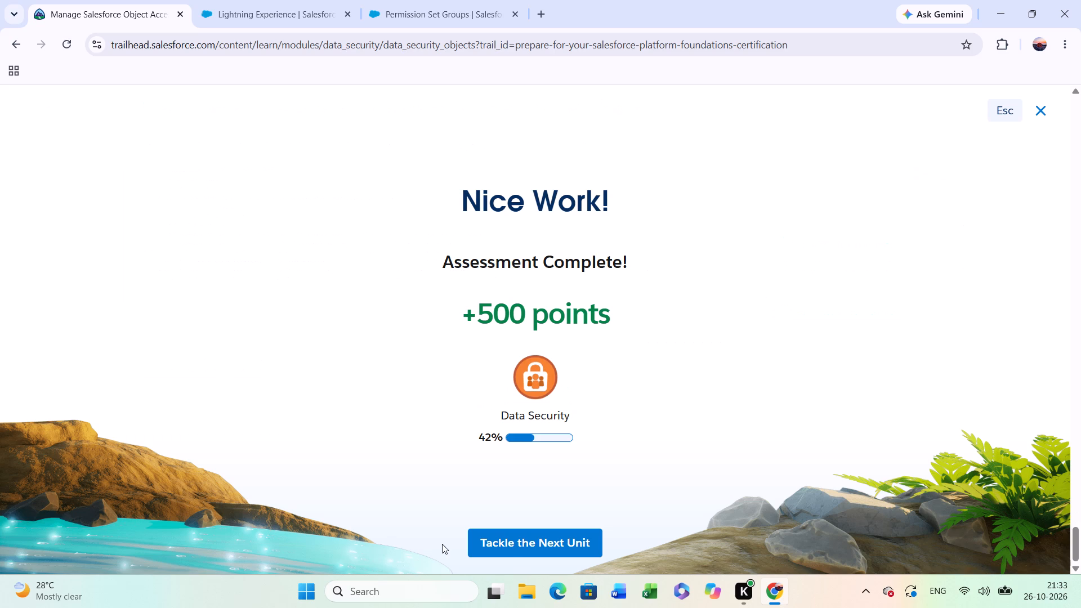
left_click(511, 542)
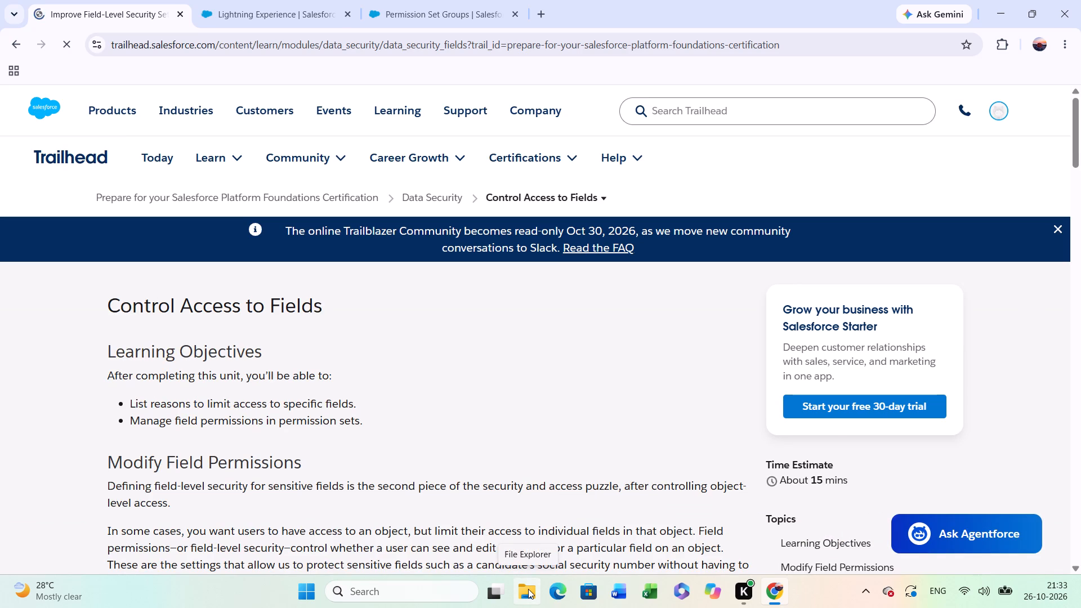
Run the challenge check for Control Access to Fields in Playful Unicorn Playground and look through the unit and its challenge feedback.
scroll(528, 589, "down", 9)
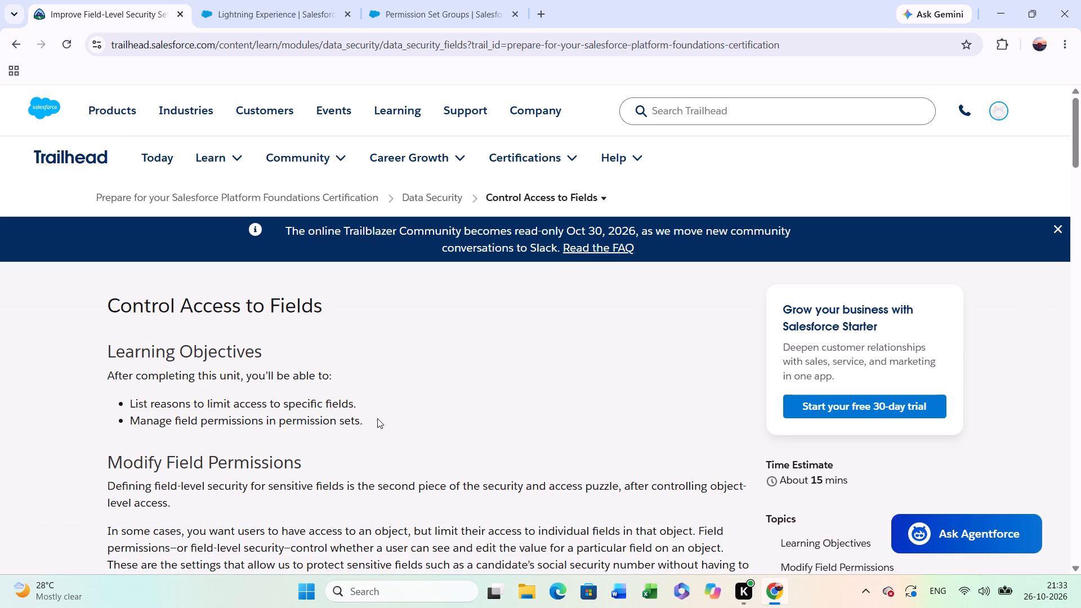
scroll(285, 412, "down", 16)
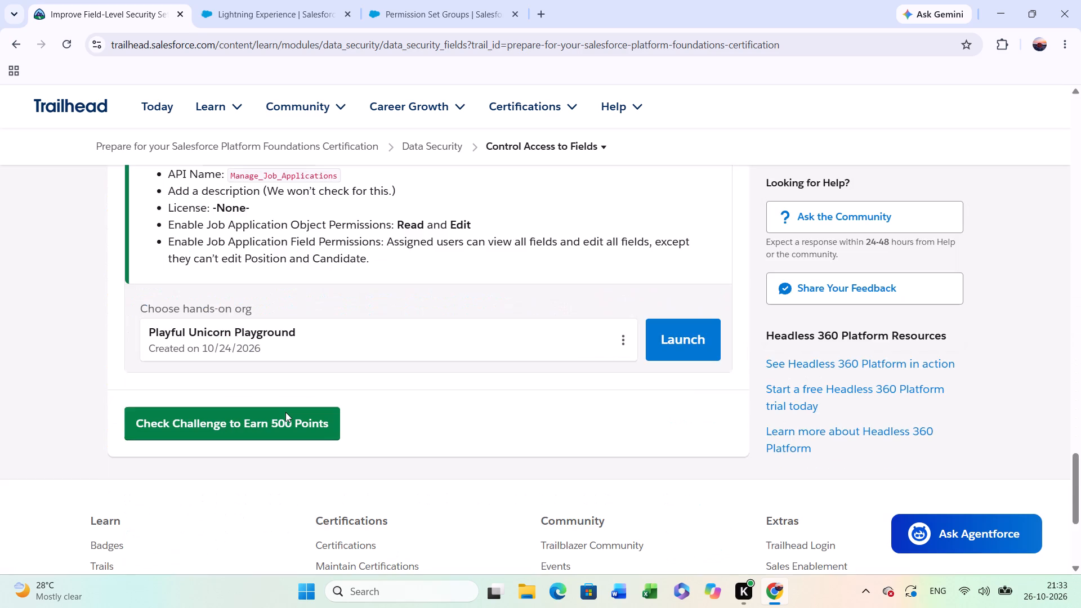
scroll(280, 421, "up", 1)
left_click(251, 259)
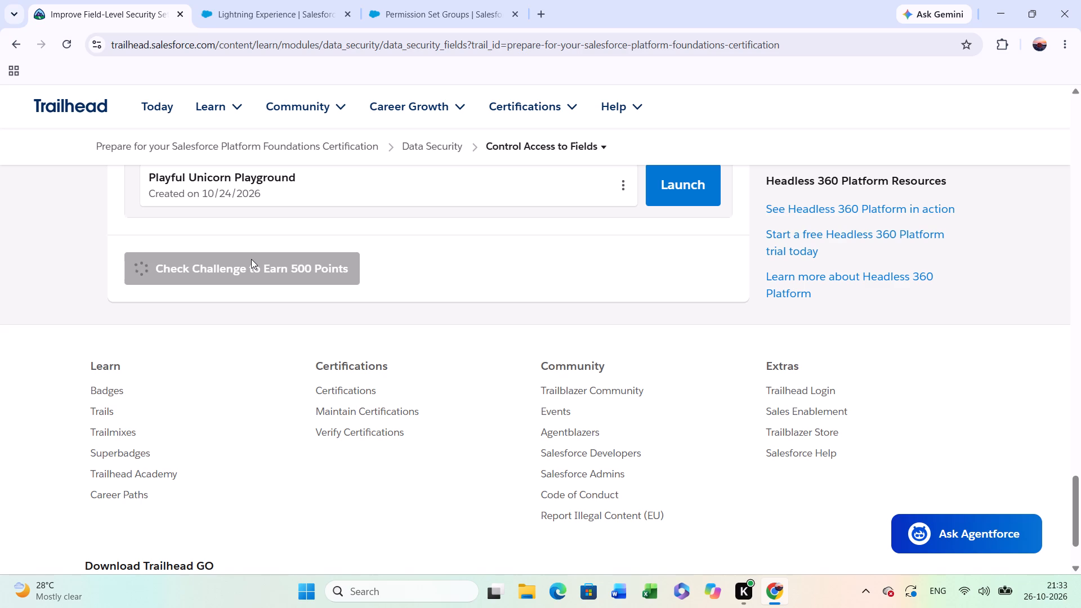
scroll(251, 259, "up", 20)
scroll(251, 259, "up", 5)
scroll(251, 259, "down", 1)
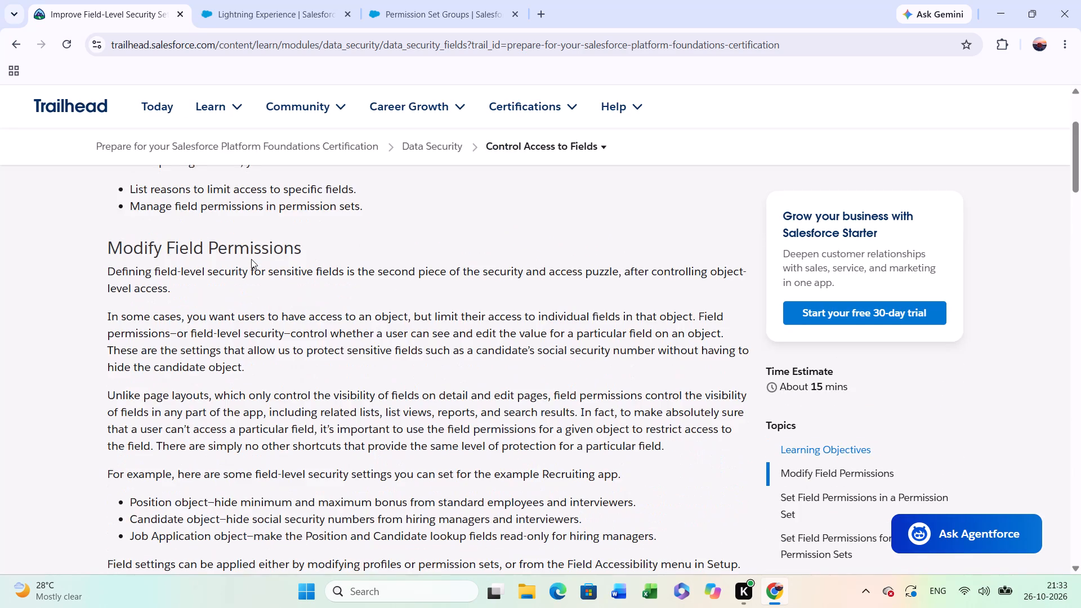
scroll(251, 259, "down", 1)
scroll(251, 259, "up", 4)
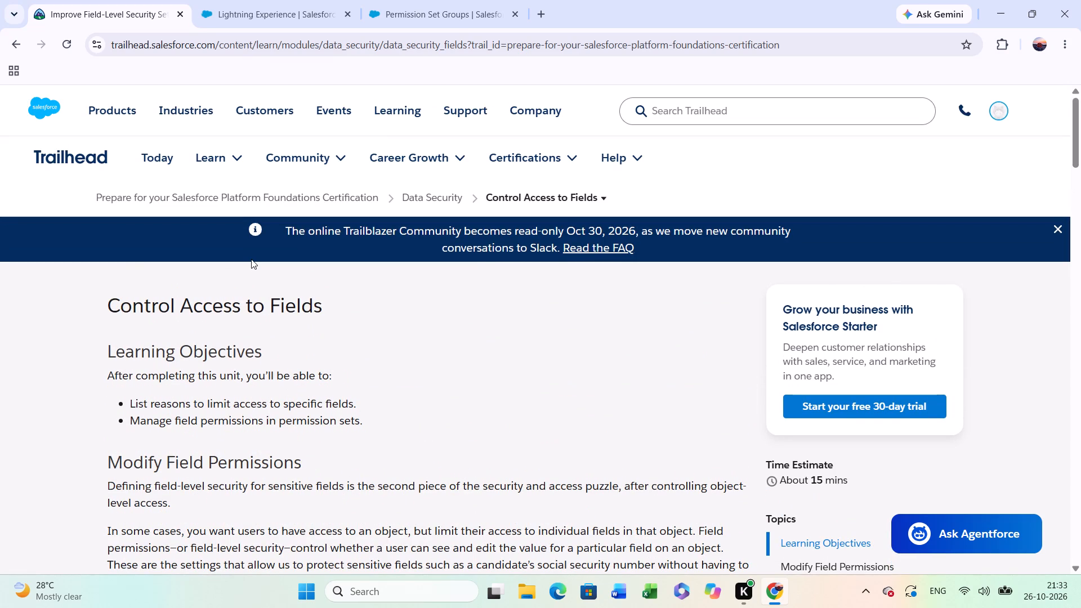
scroll(251, 259, "down", 14)
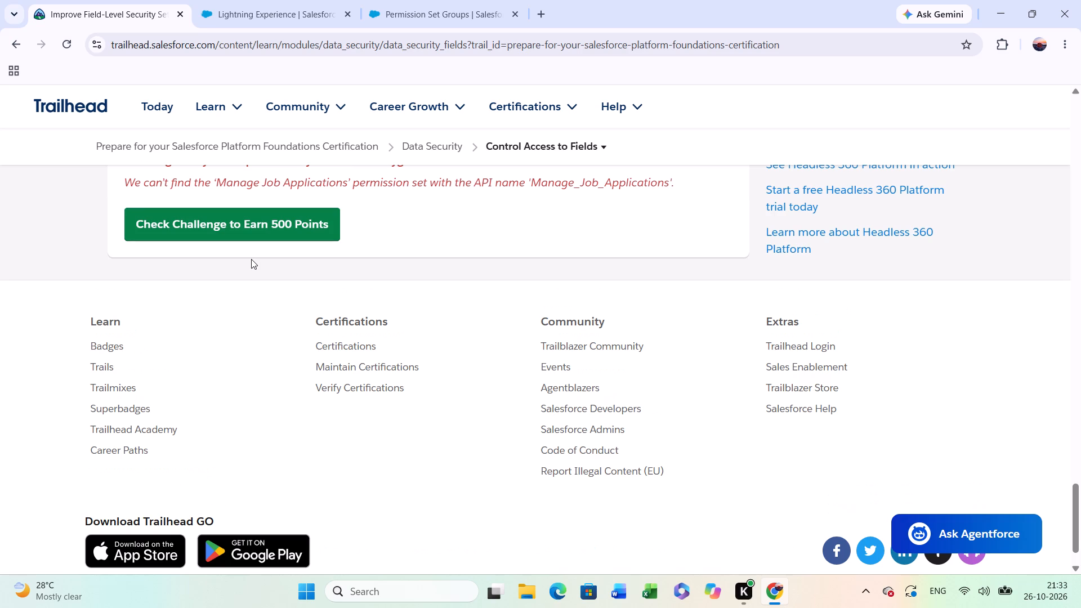
scroll(251, 259, "up", 2)
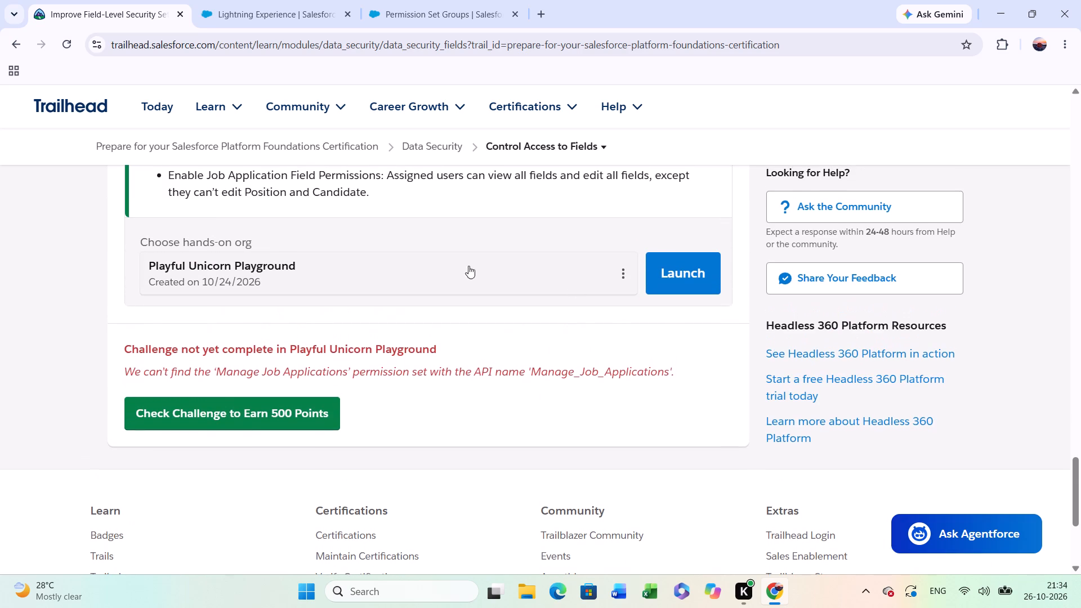
Launch Playful Unicorn Playground and open Permission Sets in Setup by searching for "per".
left_click(671, 285)
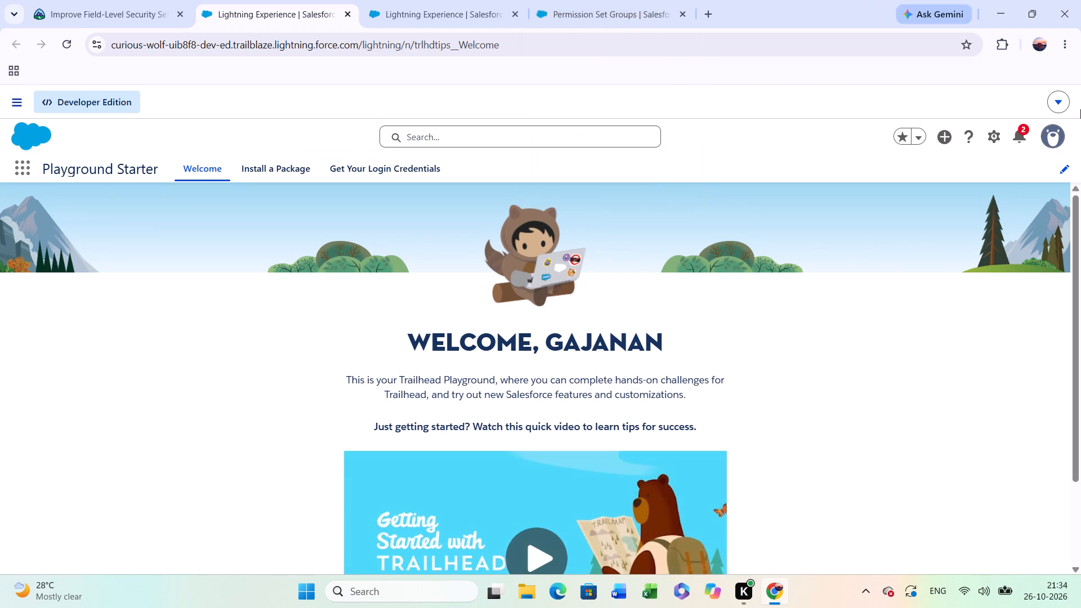
left_click(988, 142)
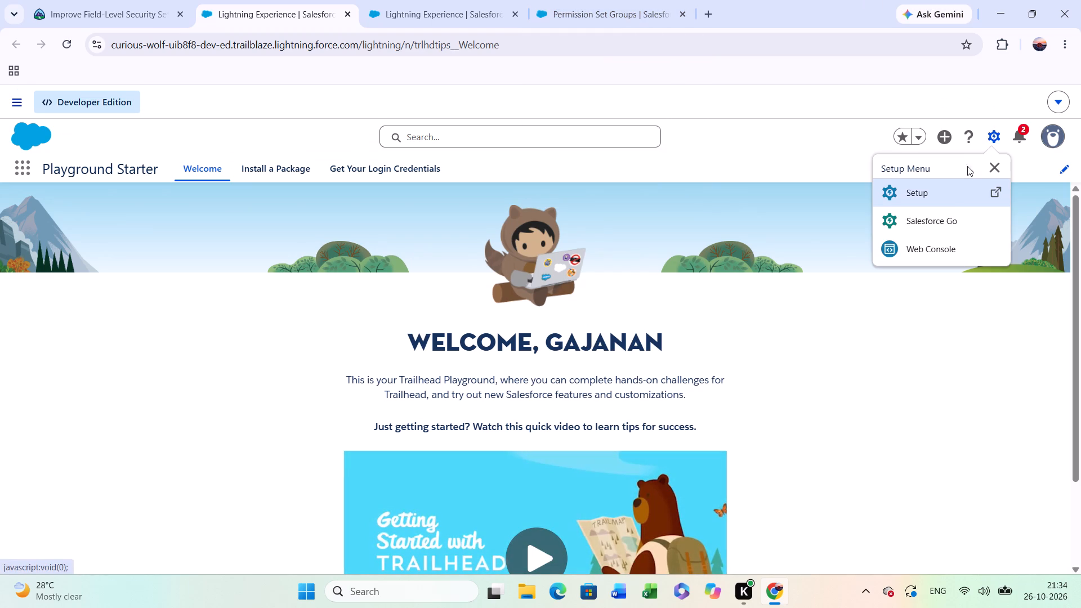
left_click(942, 197)
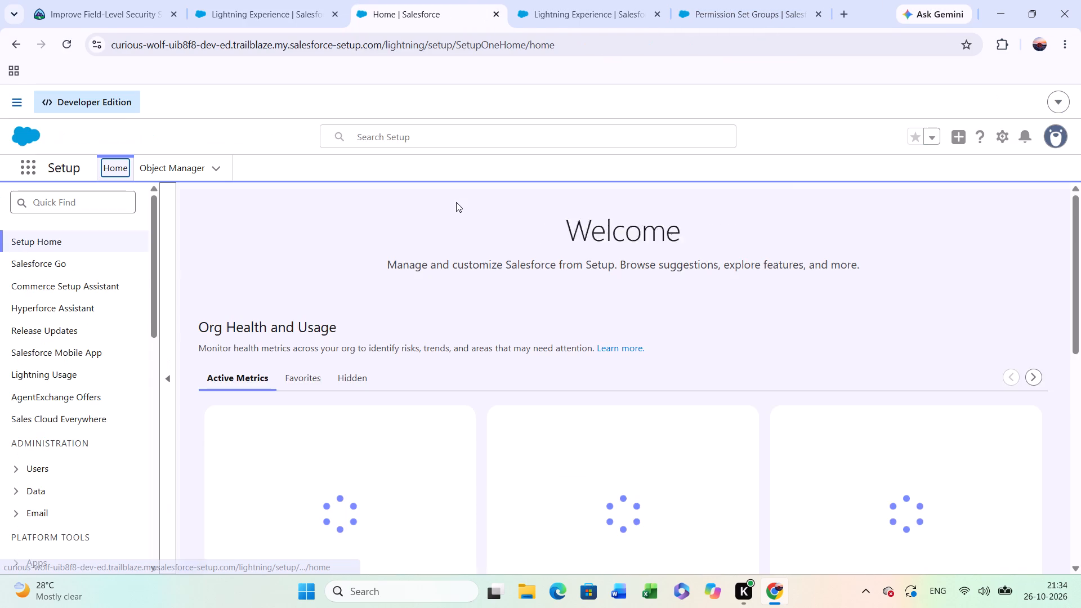
left_click(60, 204)
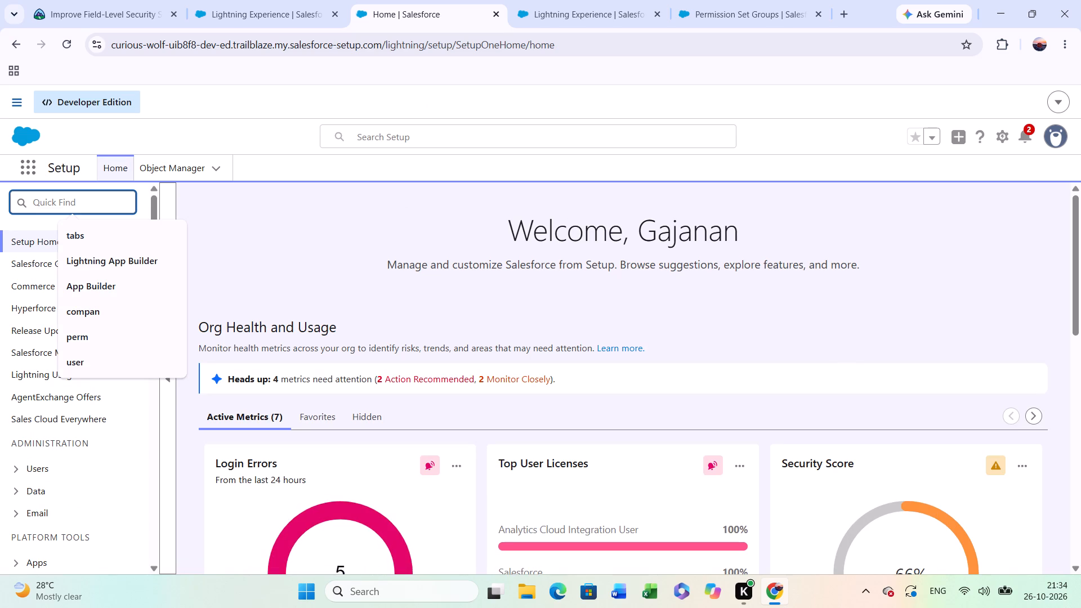
type("pere")
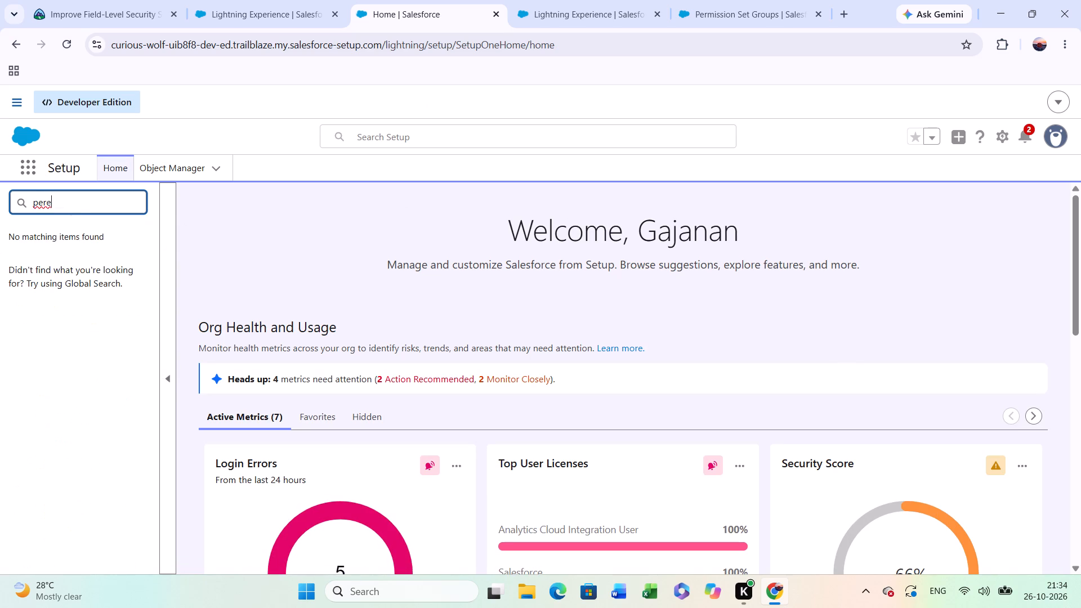
key("BackSpace")
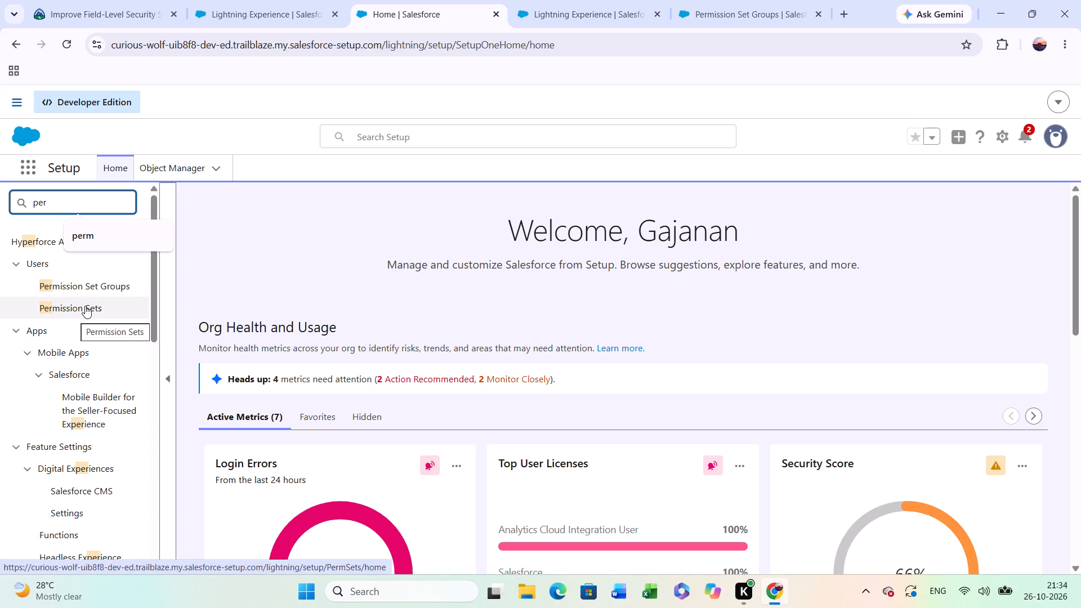
double_click(84, 306)
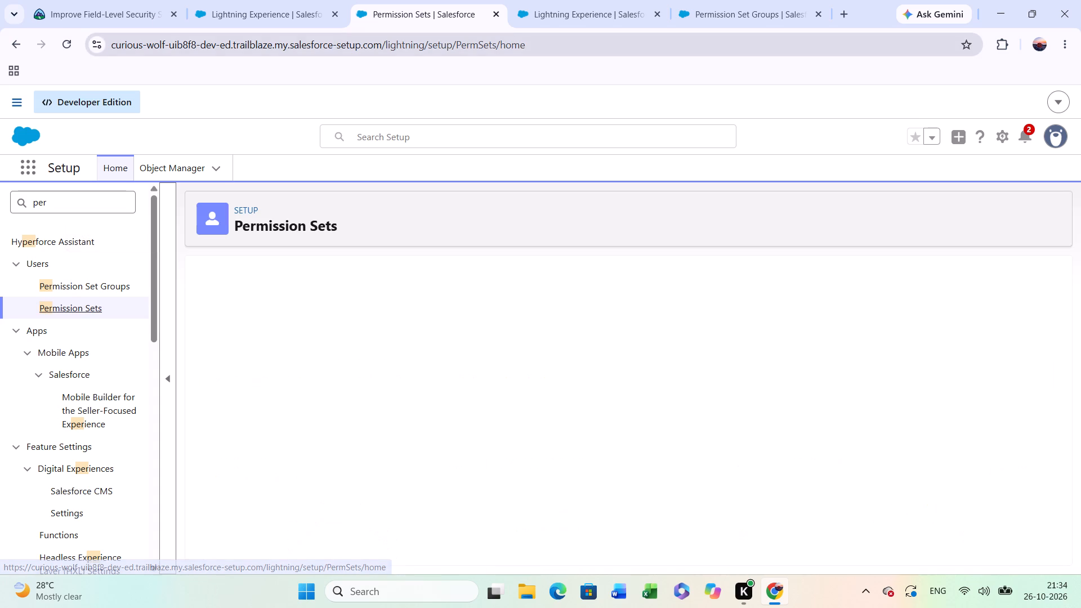
Create a permission set labelled Manage Job Applications, copying the label from the challenge, with API name Manage_Job_Applications, and save it.
left_click(99, 0)
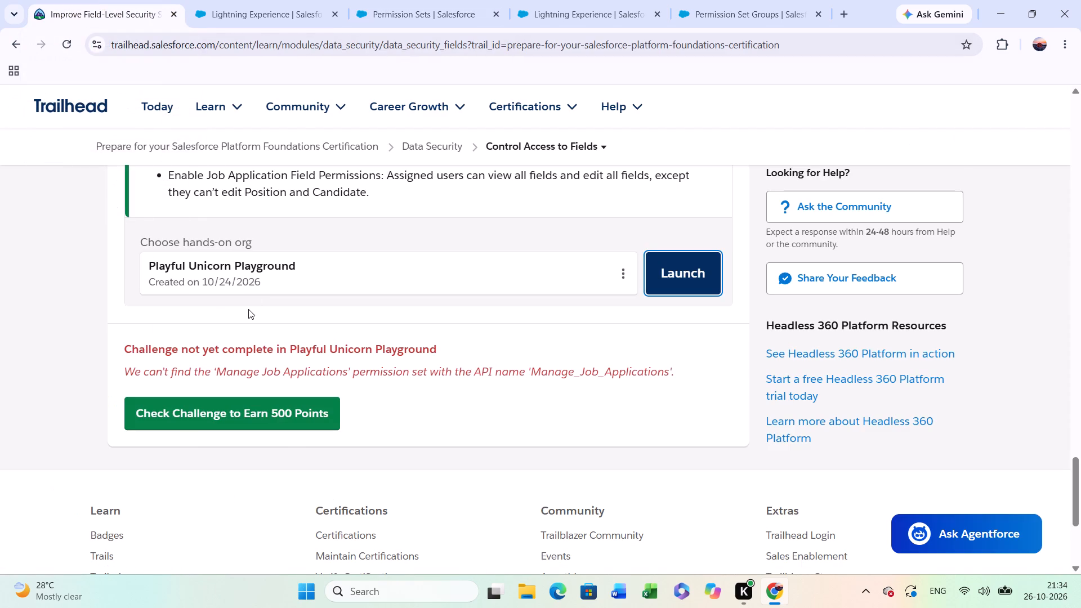
scroll(248, 309, "up", 2)
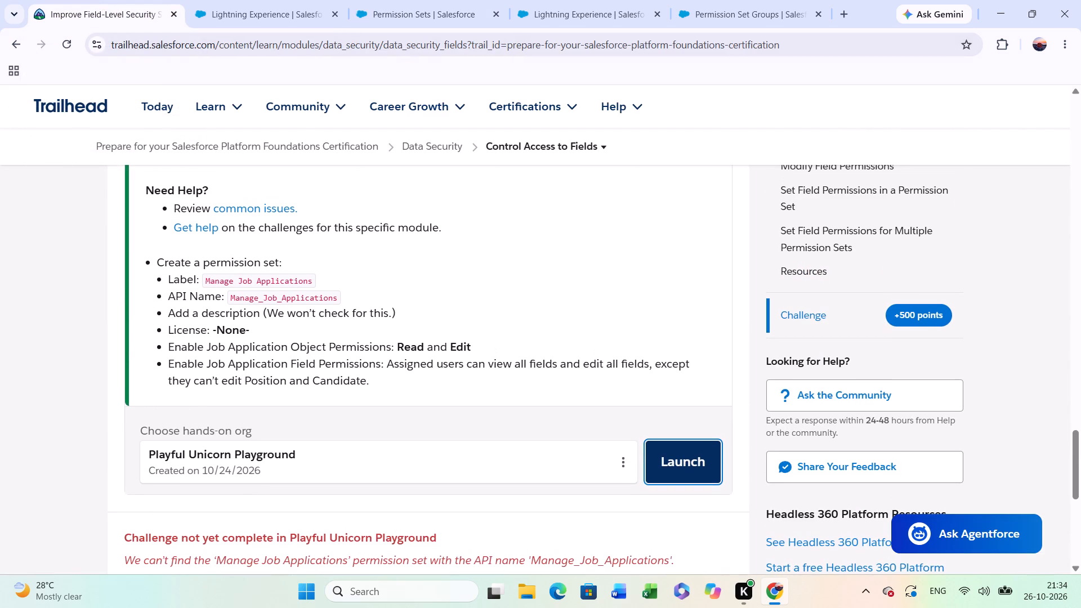
left_click_drag(206, 279, 245, 279)
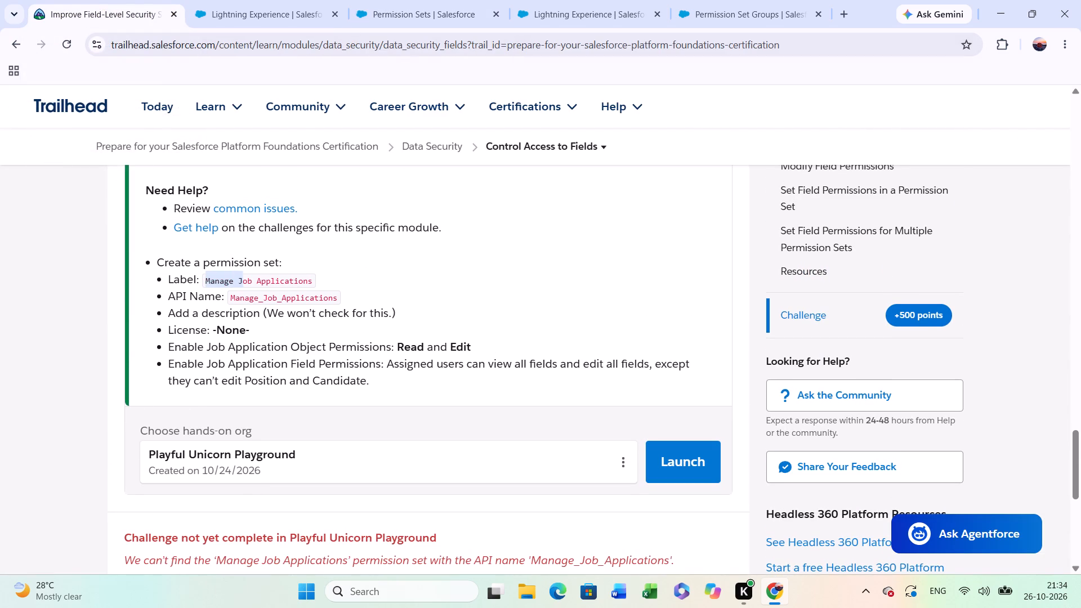
left_click_drag(245, 279, 311, 281)
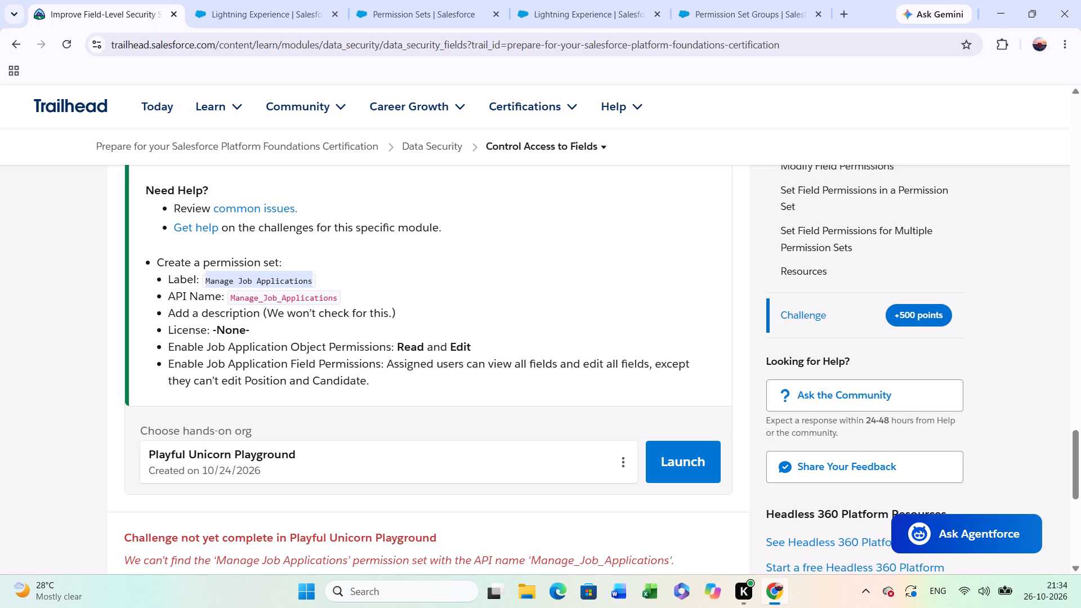
key("ctrl+c")
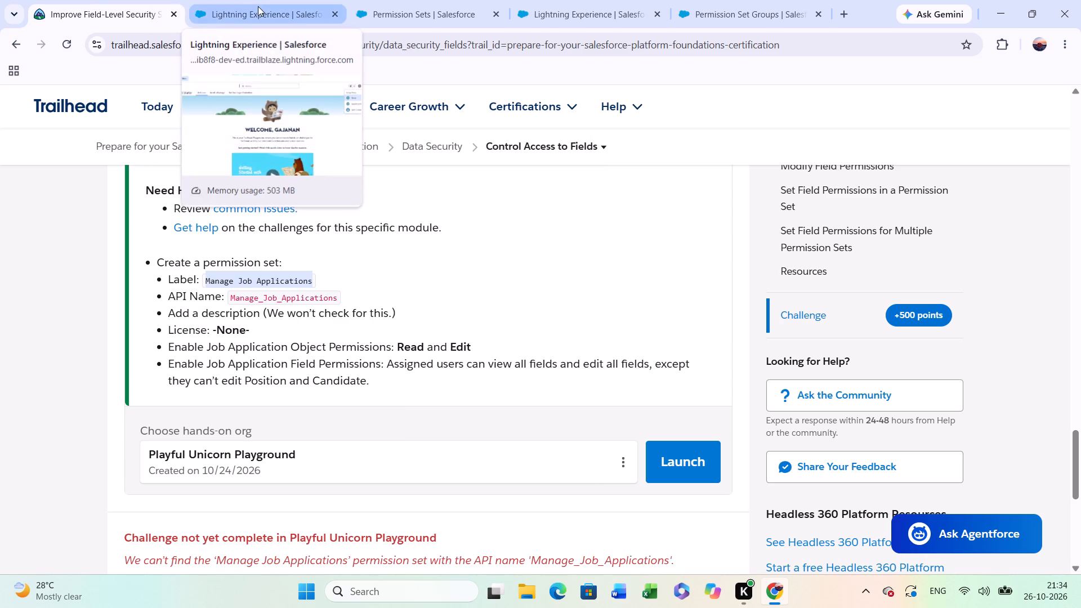
left_click(378, 8)
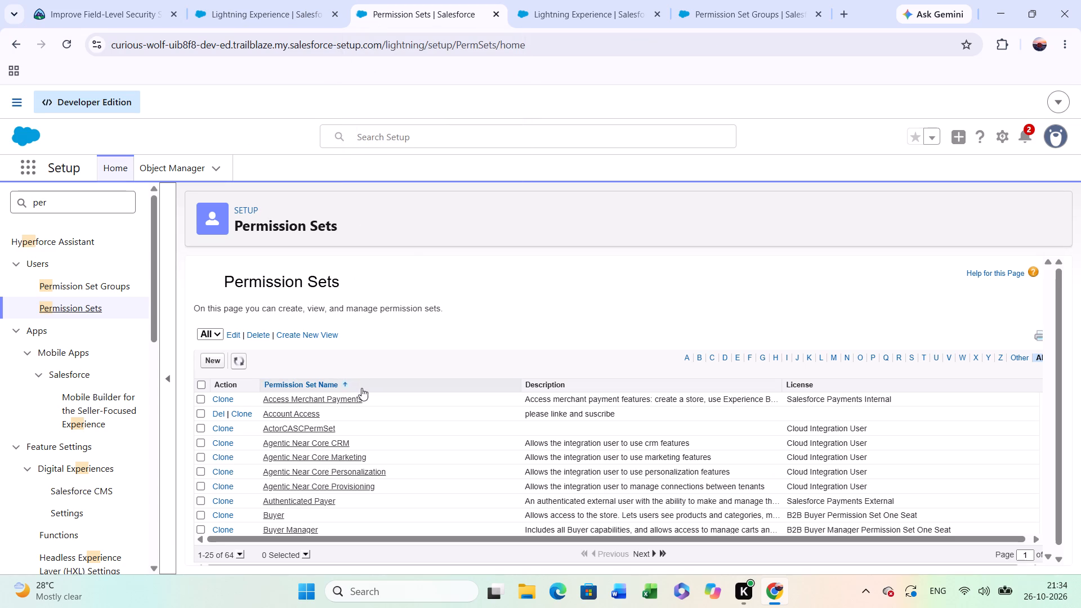
left_click(211, 367)
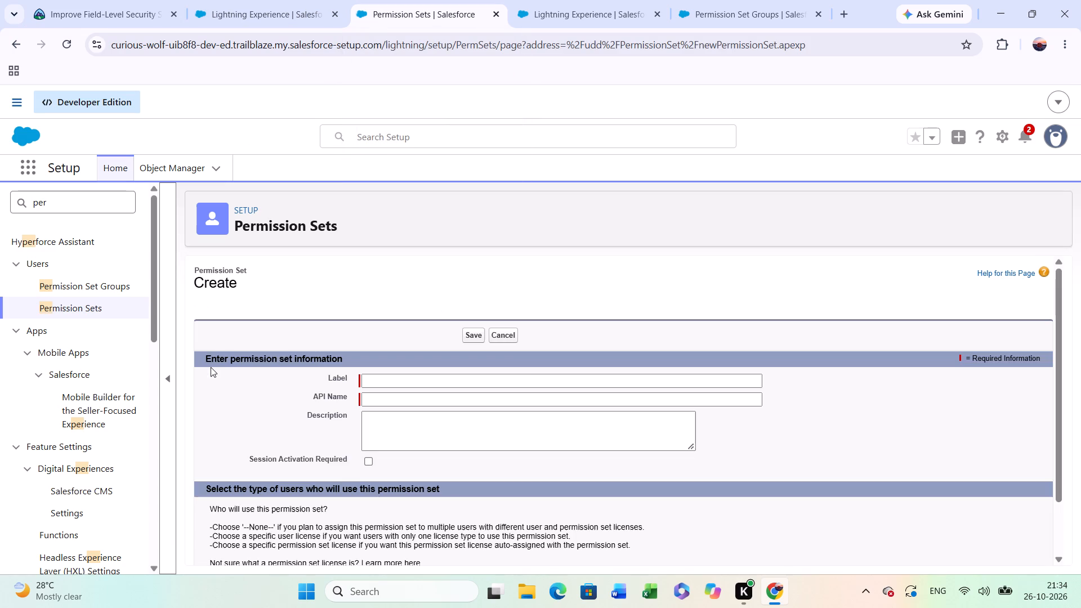
key("ctrl+v")
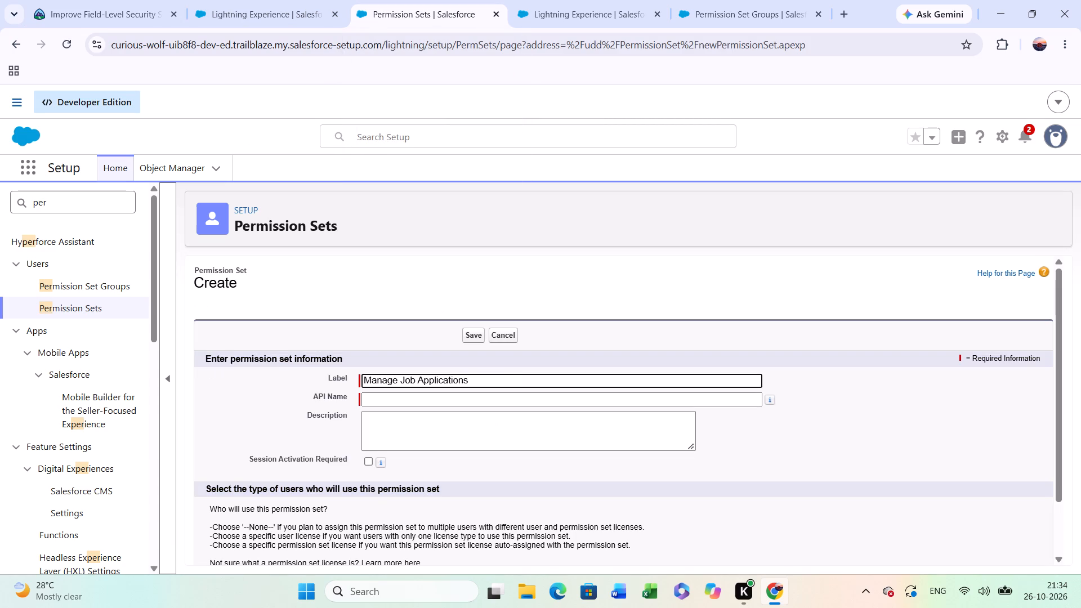
left_click(443, 401)
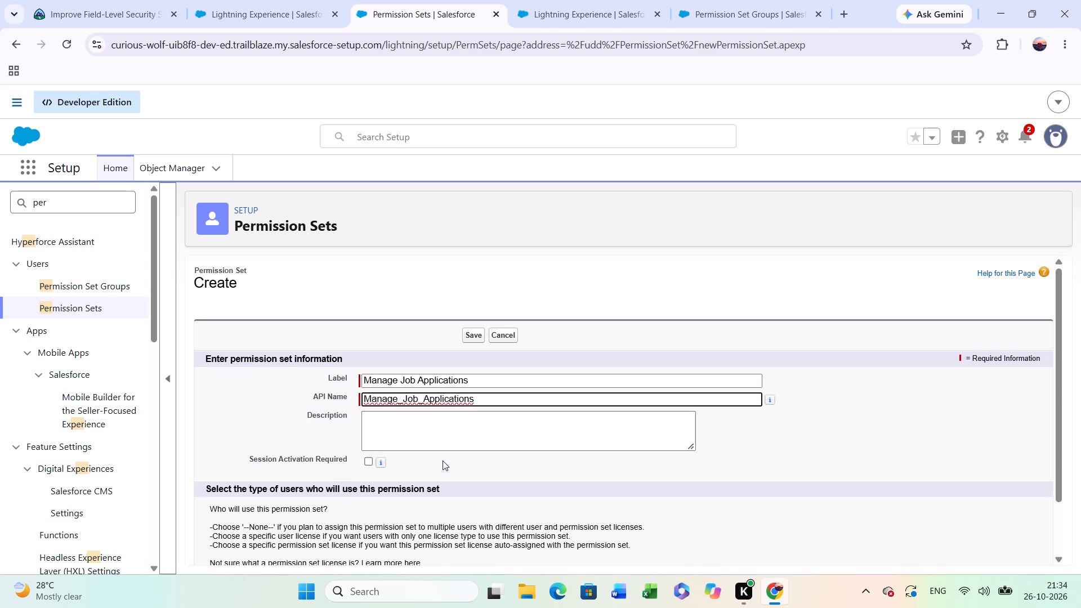
left_click(478, 333)
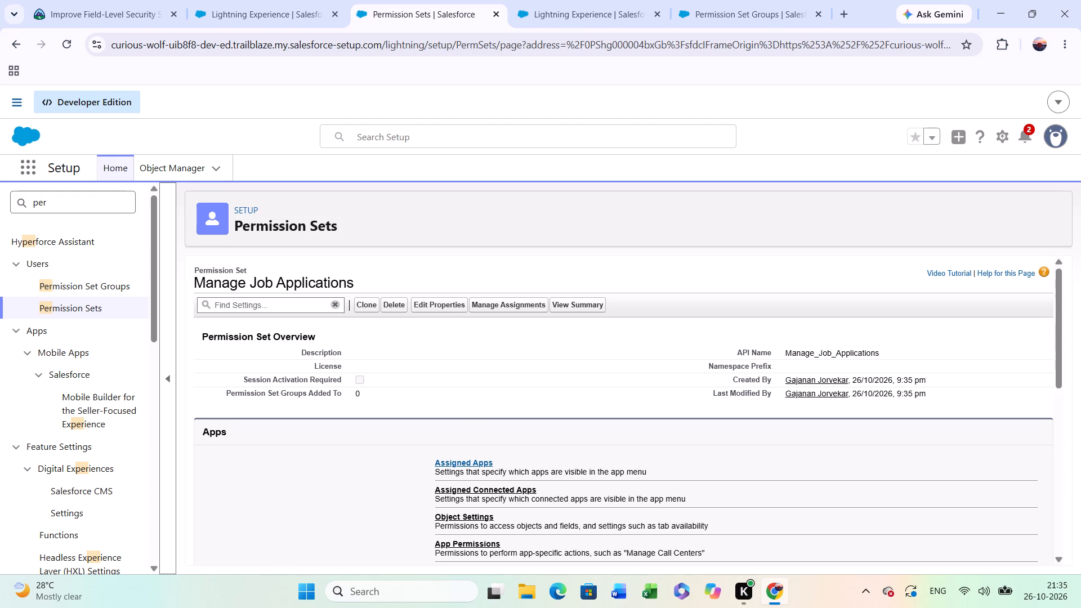
Open the object settings of the Manage Job Applications permission set and search its settings for "job", then clear the search.
left_click(468, 520)
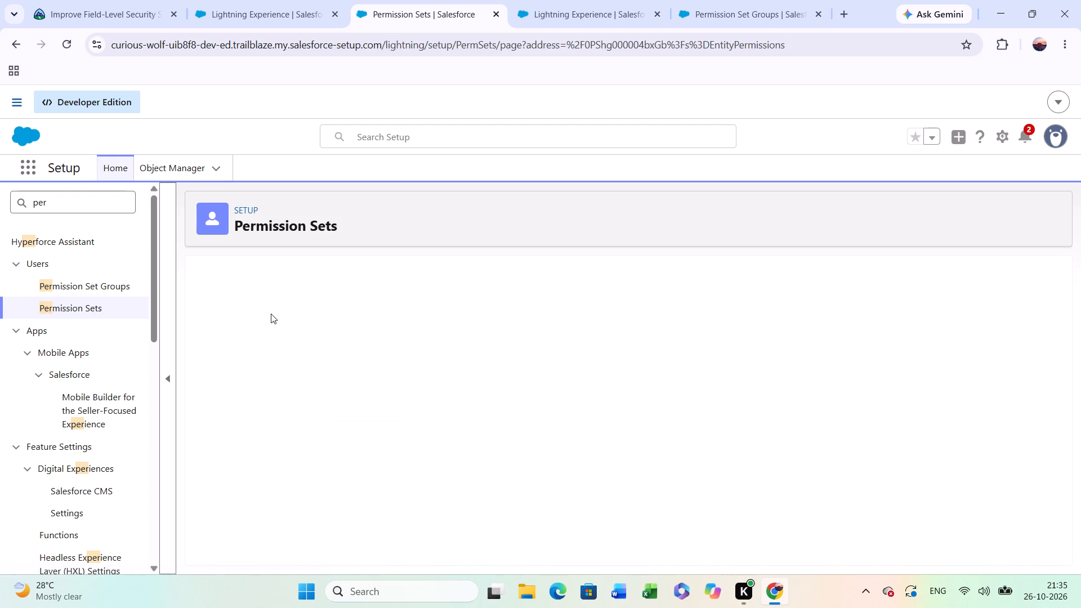
left_click(253, 302)
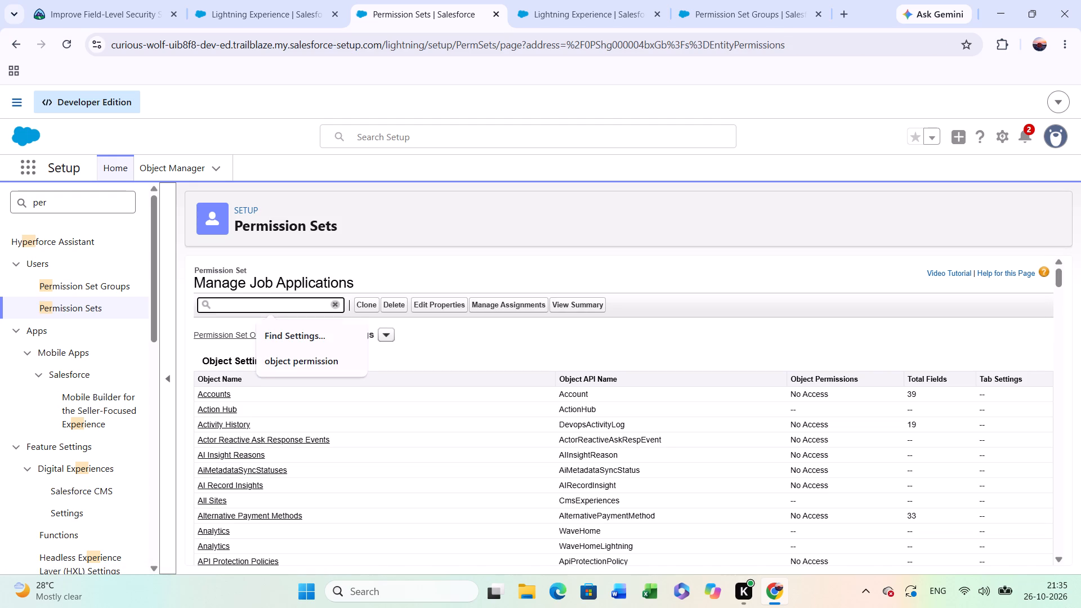
type("job")
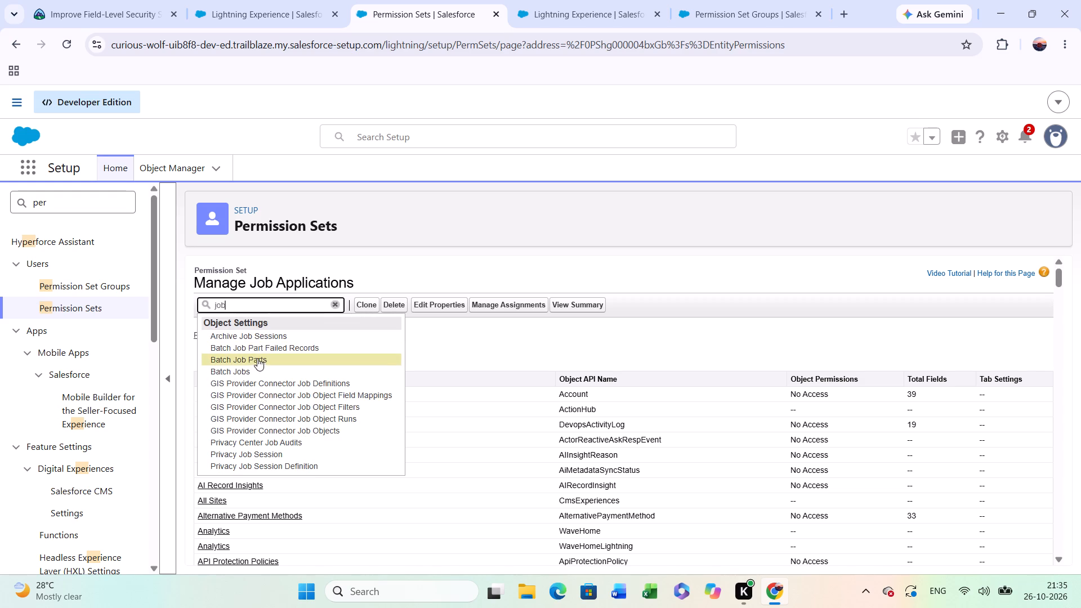
scroll(258, 373, "down", 1)
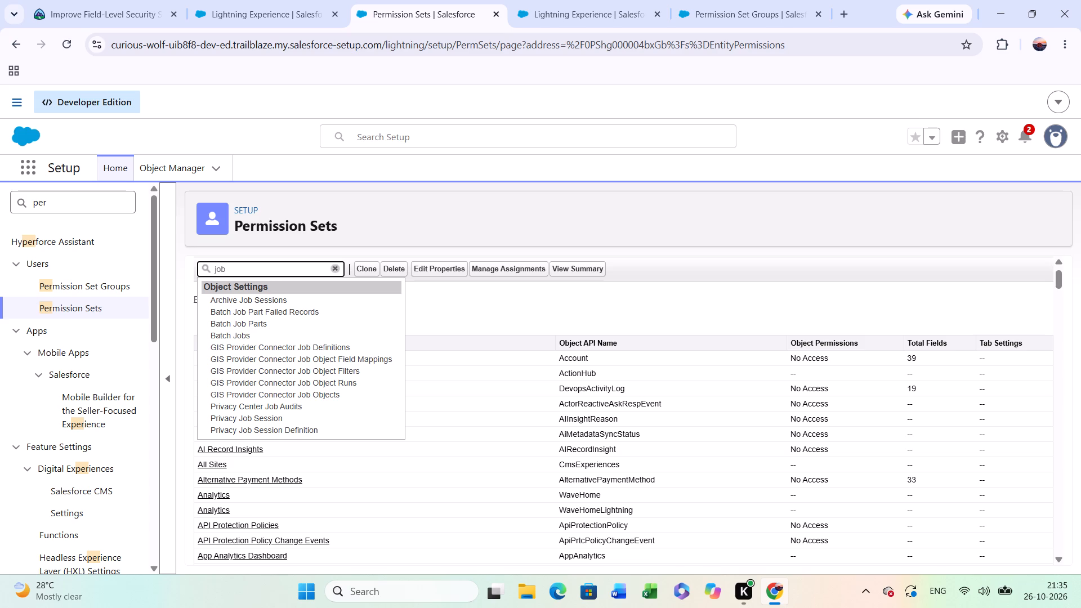
left_click_drag(254, 271, 206, 271)
key("BackSpace")
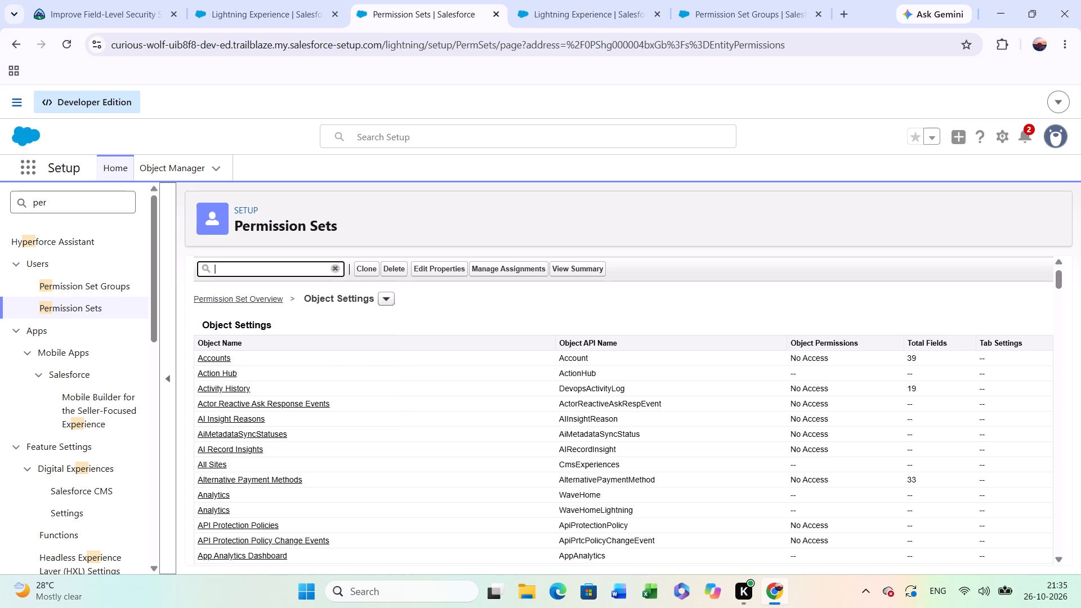
Find Object Manager in Setup by searching for "obj" and start a new custom object.
left_click_drag(81, 203, 5, 195)
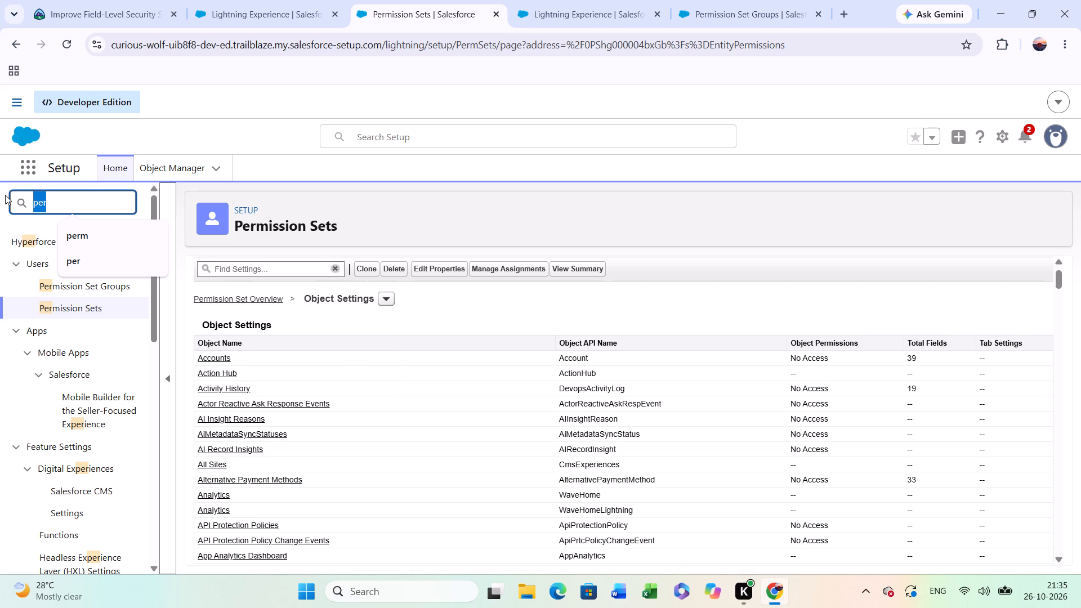
key("BackSpace")
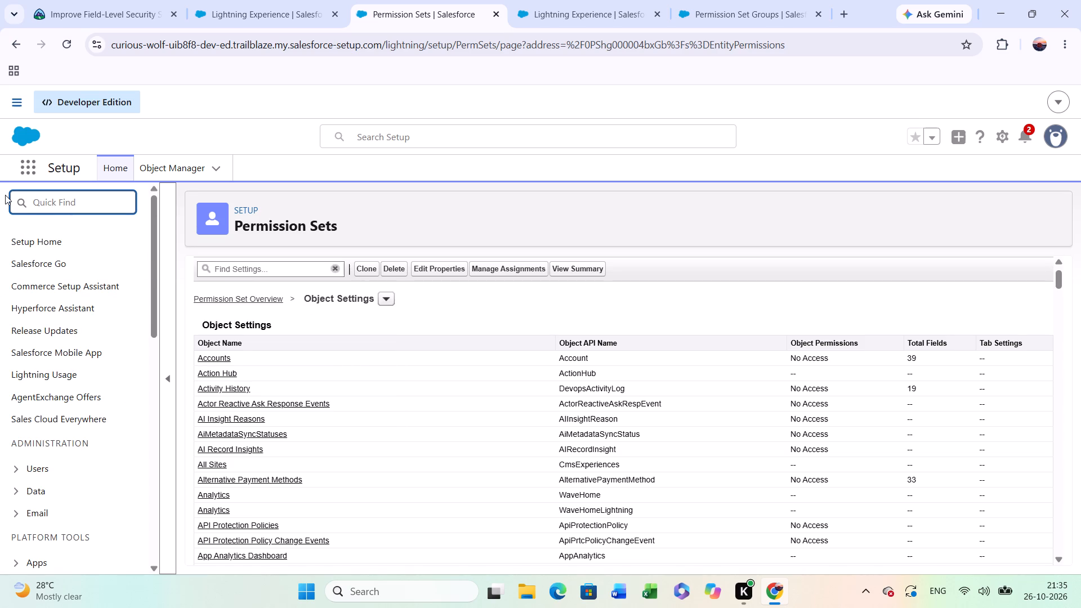
key("o")
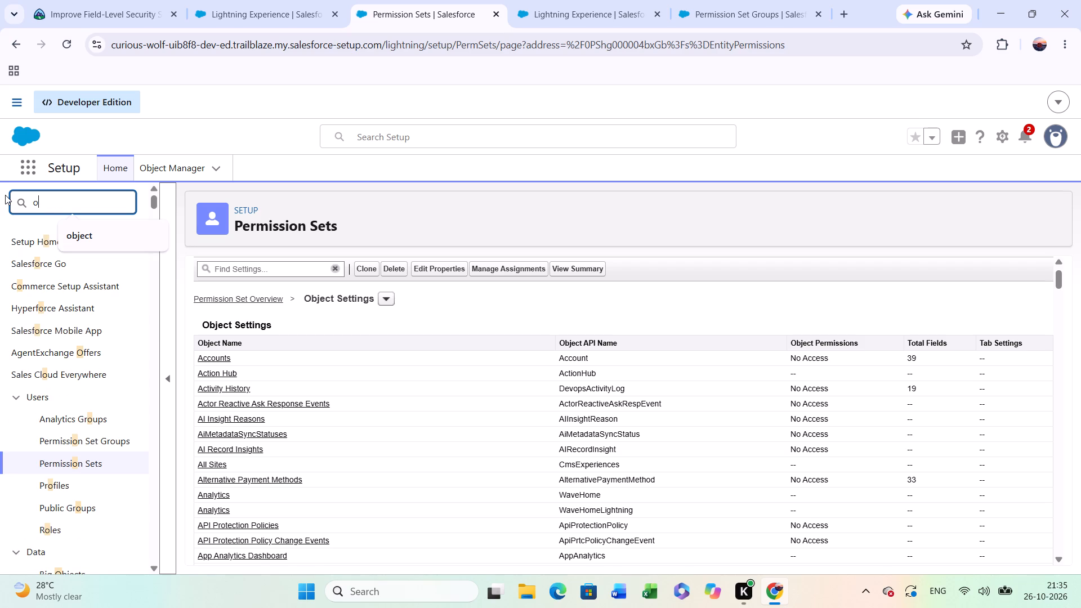
type("bj")
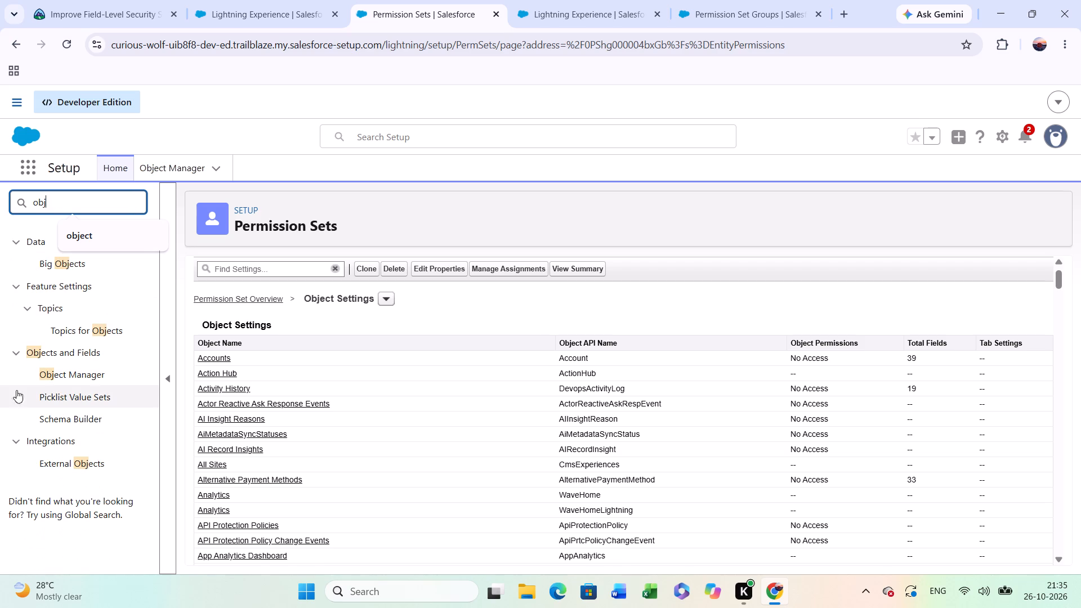
left_click(57, 373)
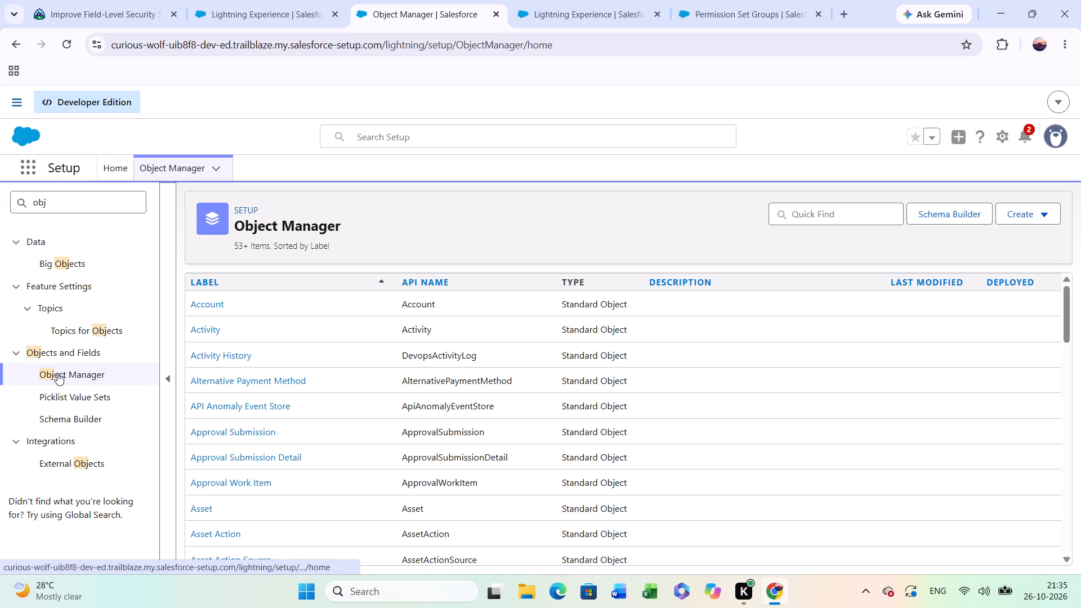
left_click(1015, 219)
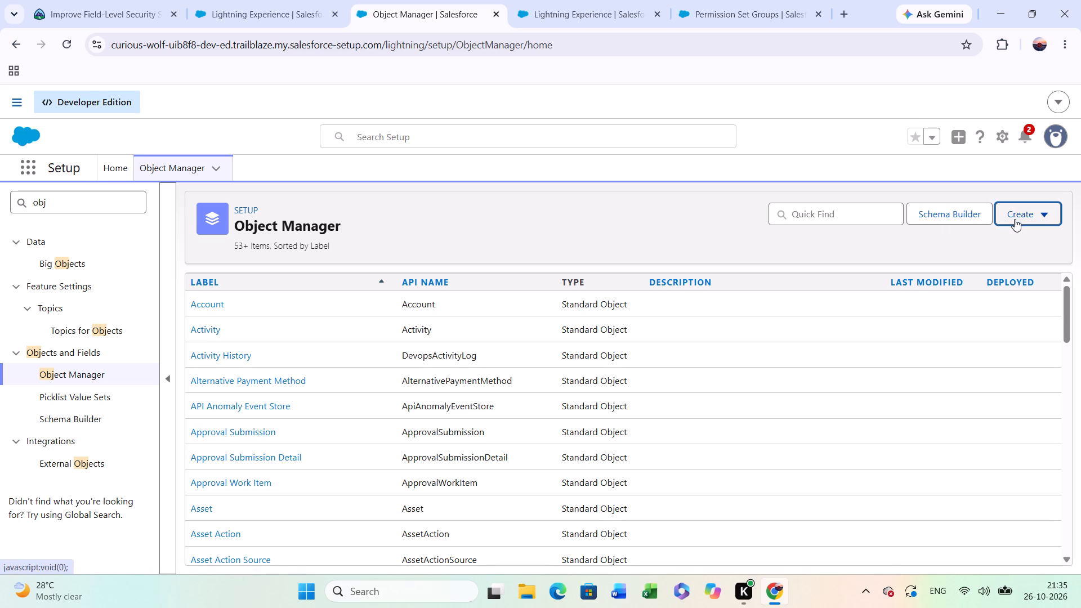
left_click(975, 252)
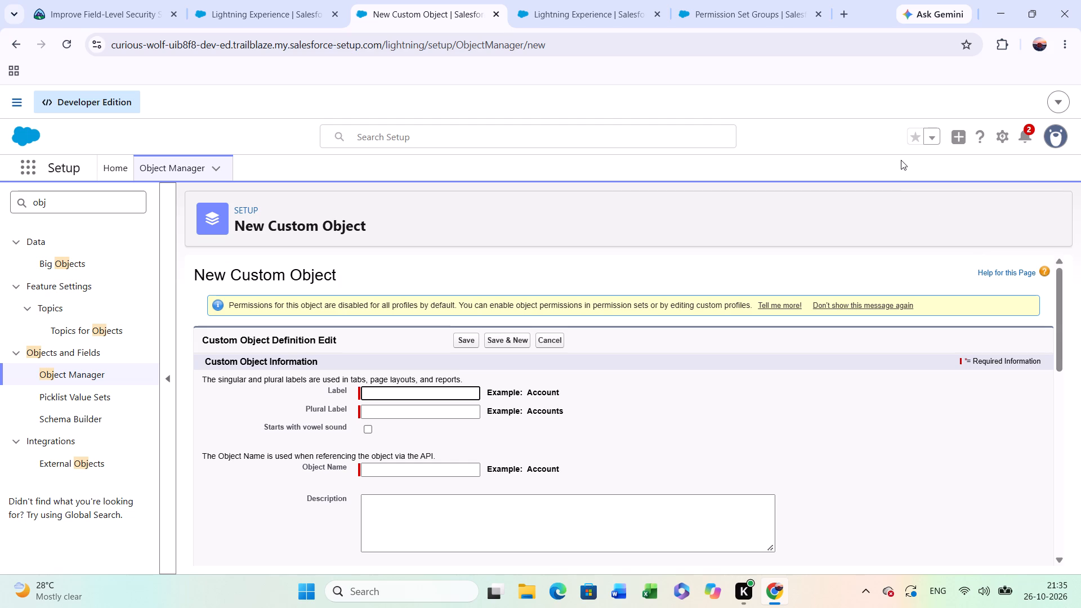
Enter Job Application as both the label and plural label of the new custom object, and save it with the default settings.
type("job")
key("space")
key("BackSpace")
key("BackSpace")
key("BackSpace")
key("BackSpace")
type("Job")
key("space")
key("shift+a")
type("pplication")
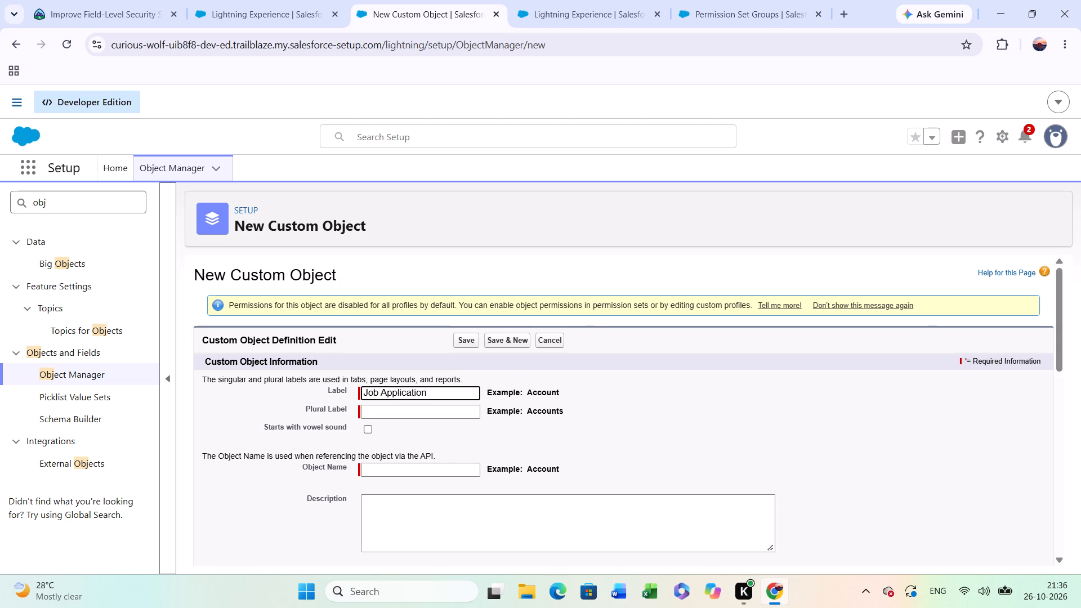
left_click_drag(446, 397, 346, 401)
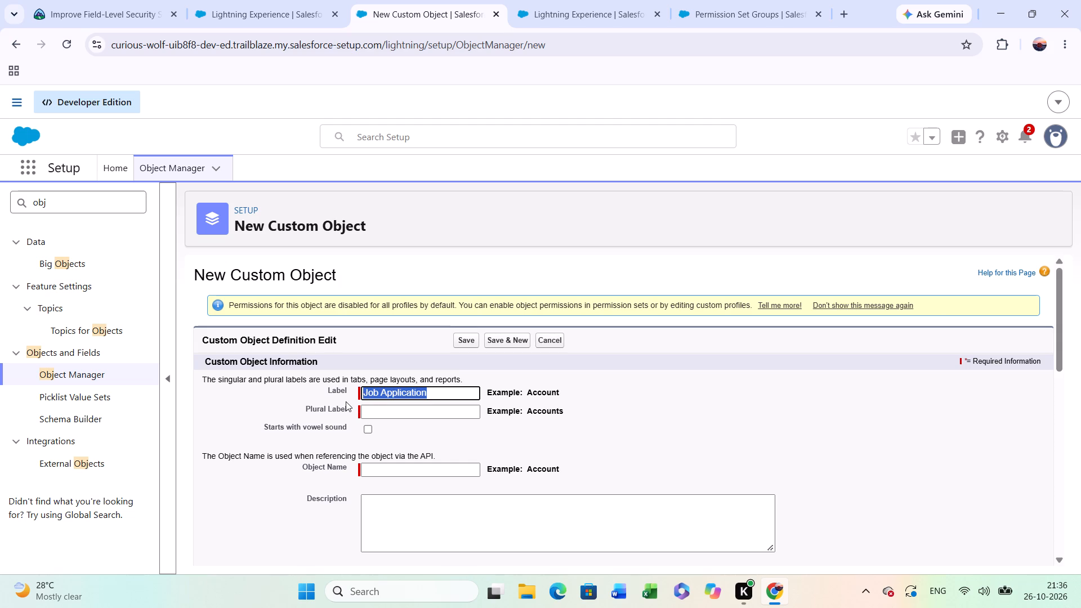
key("ctrl+c")
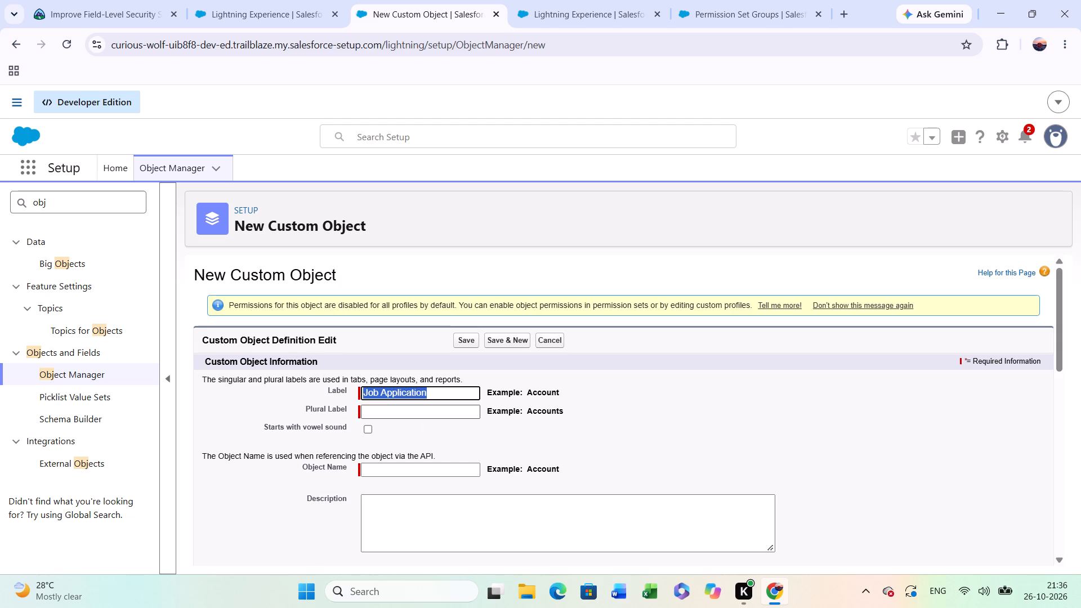
left_click(417, 408)
key("ctrl+v")
scroll(417, 408, "down", 3)
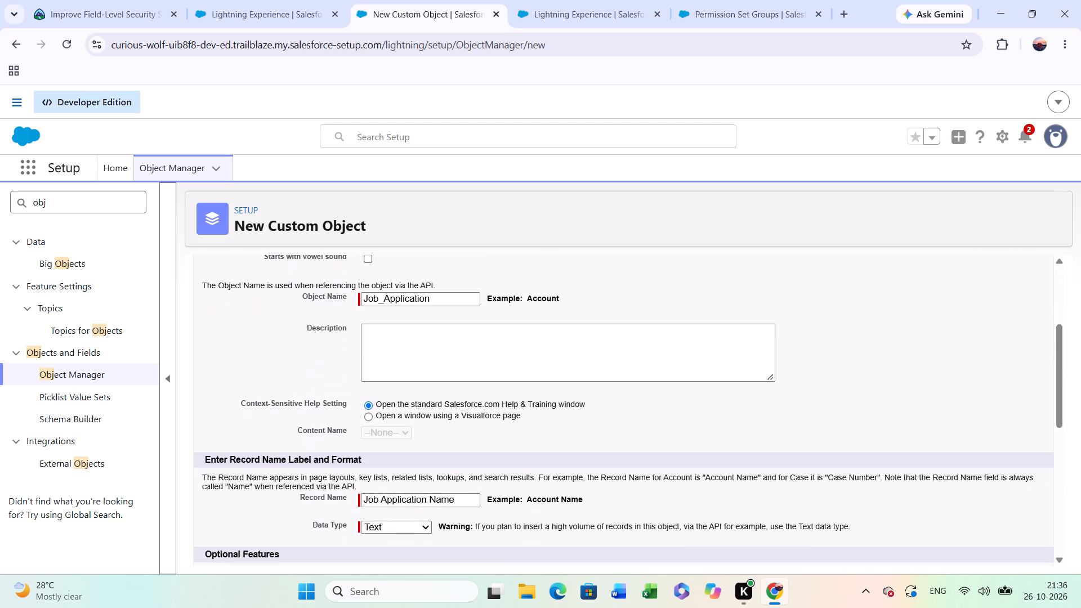
scroll(417, 408, "down", 4)
left_click(467, 540)
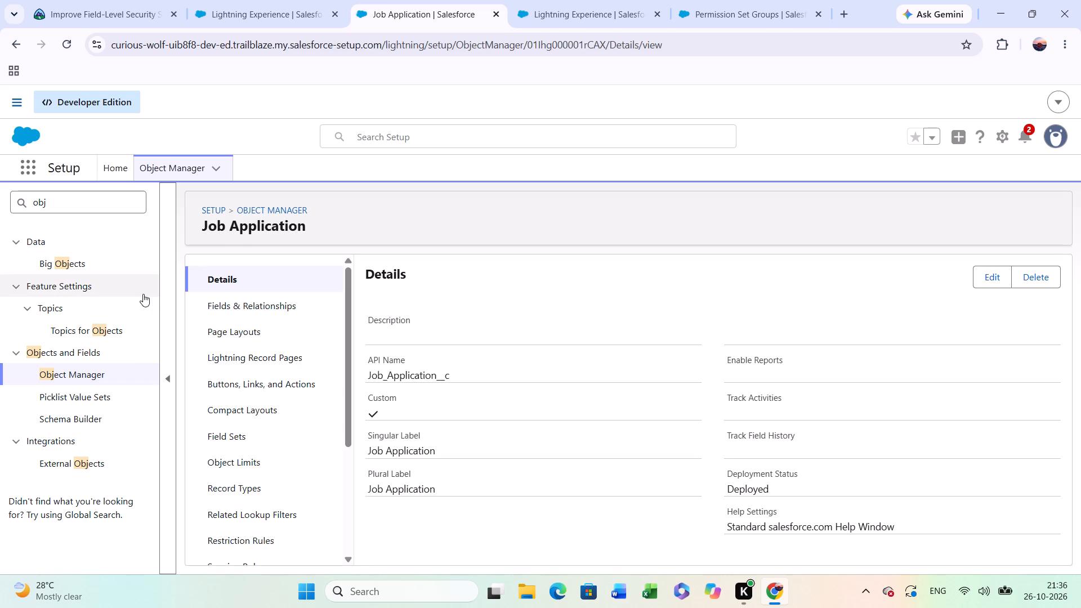
Return to the Permission Sets list in Setup by searching for "per".
scroll(143, 294, "up", 1)
scroll(91, 240, "up", 1)
scroll(477, 294, "down", 2)
left_click_drag(72, 197, 8, 196)
key("BackSpace")
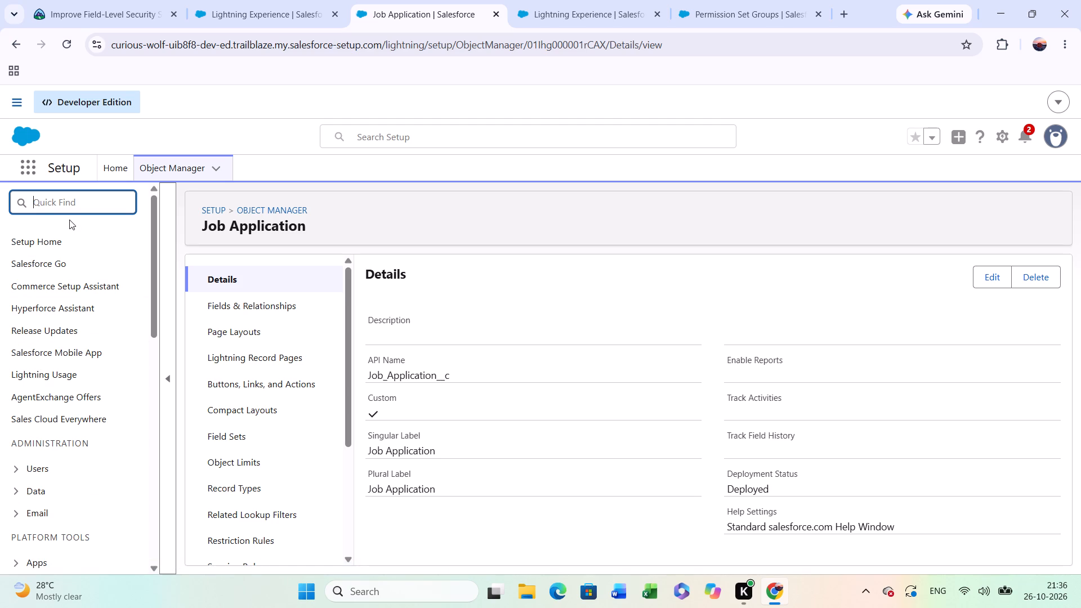
type("per")
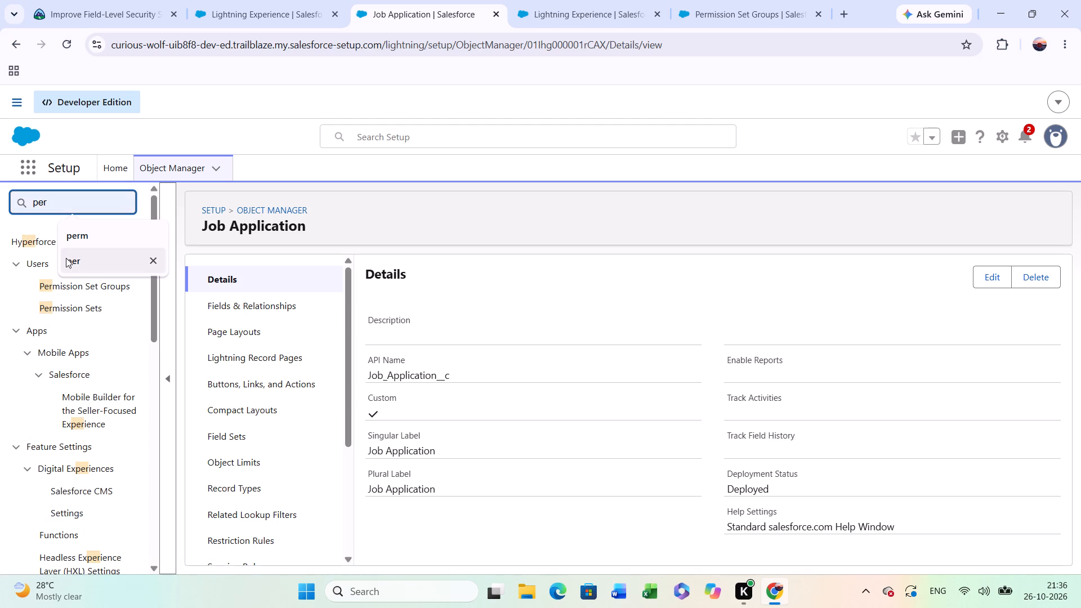
left_click(66, 287)
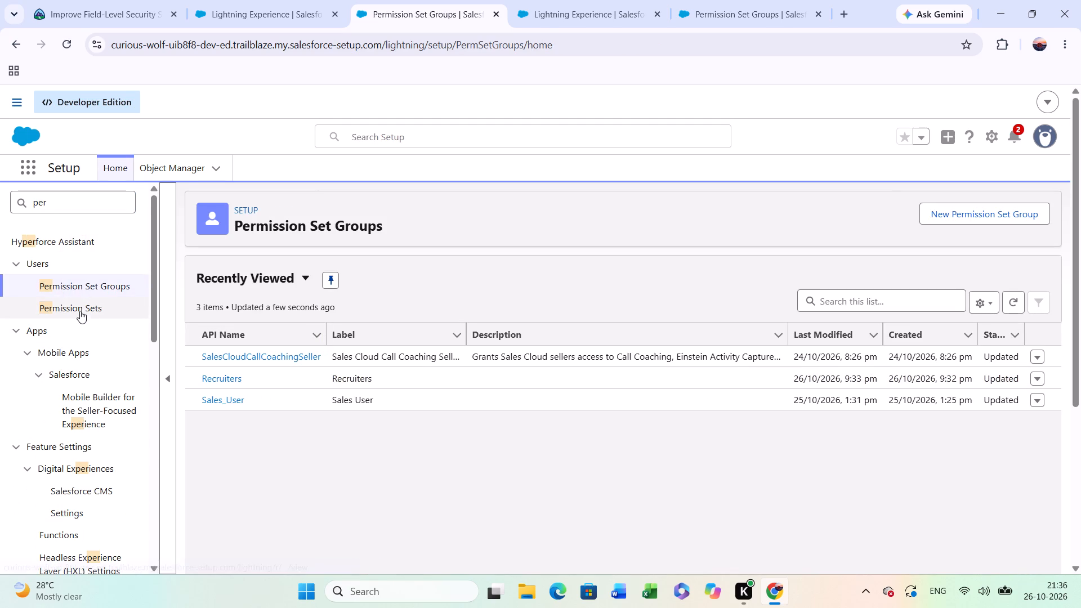
left_click(78, 303)
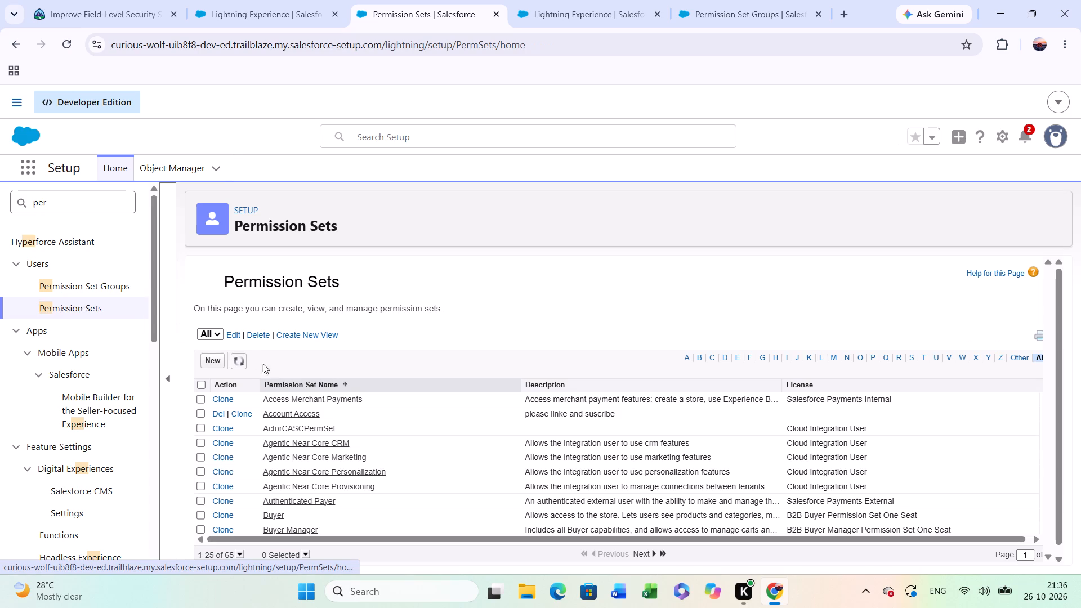